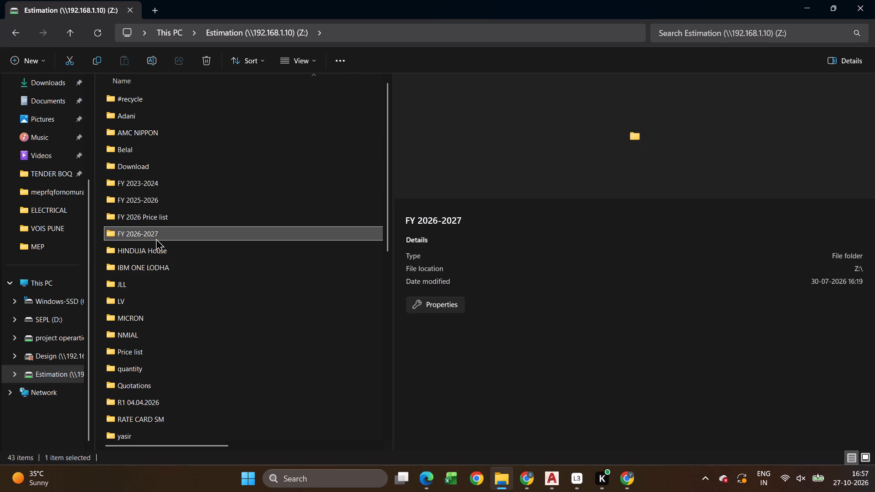
# Open the KAISHAR INTERIORS folder inside the TENDER folder of FY 2026-2027 on the Estimation drive.
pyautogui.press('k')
pyautogui.press('Down')
pyautogui.press('Down')
pyautogui.press('Return')
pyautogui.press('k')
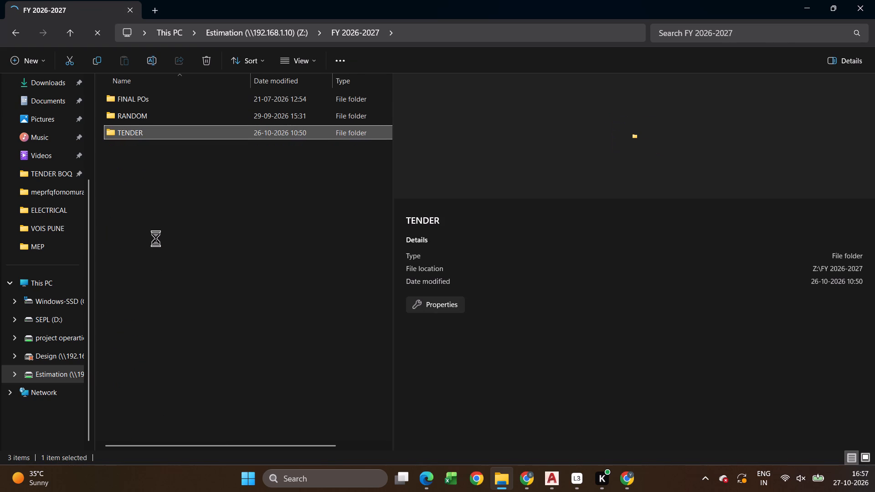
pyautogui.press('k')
pyautogui.press('Return')
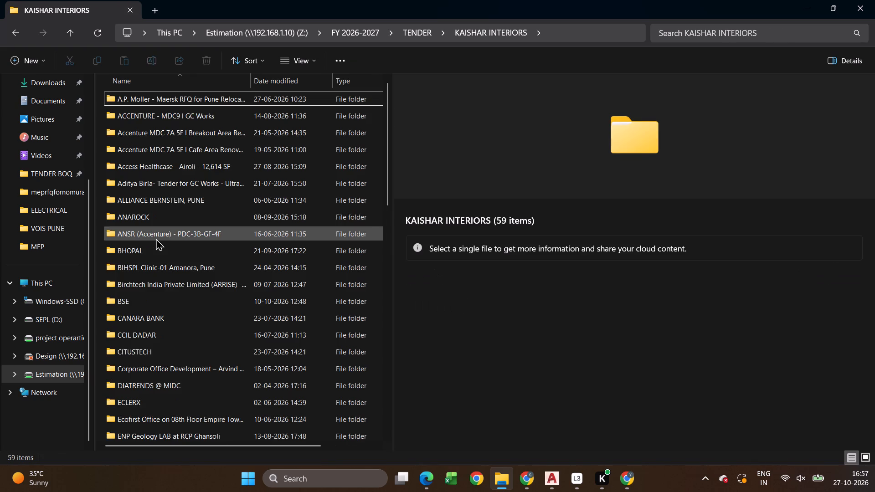
# Look inside the RBI - Ground floor project folder, and go back one level.
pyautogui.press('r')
pyautogui.press('Return')
pyautogui.press('BackSpace')
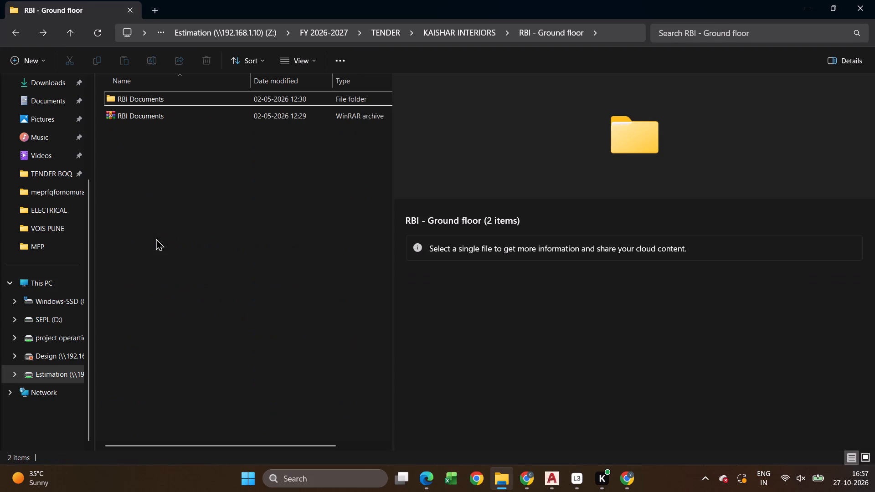
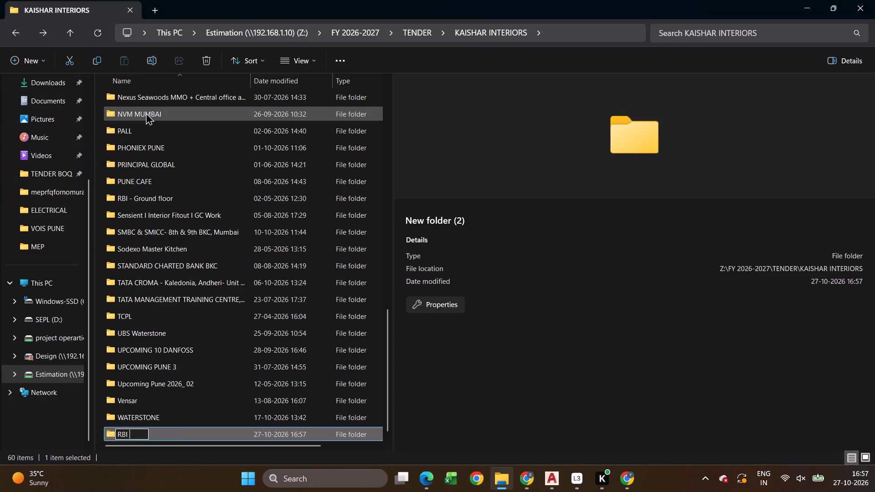
# Name the new project folder in KAISHAR INTERIORS "RBI 20F" and open it.
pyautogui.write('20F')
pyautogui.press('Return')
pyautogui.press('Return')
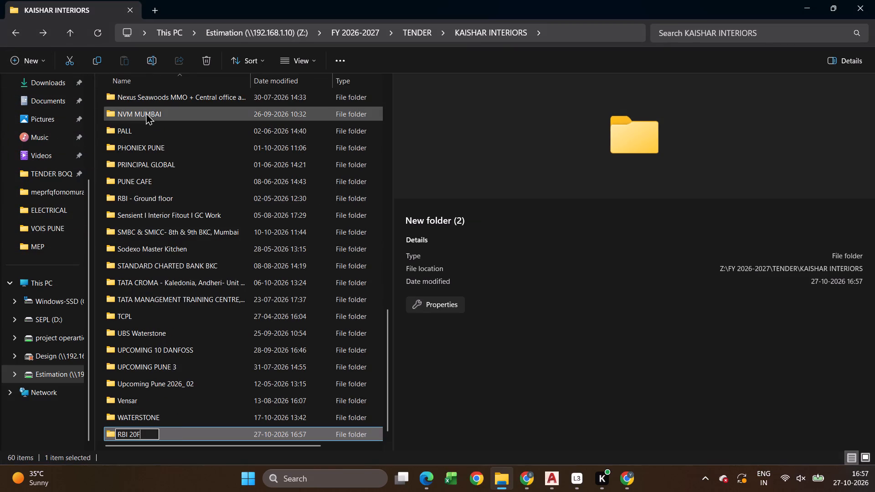
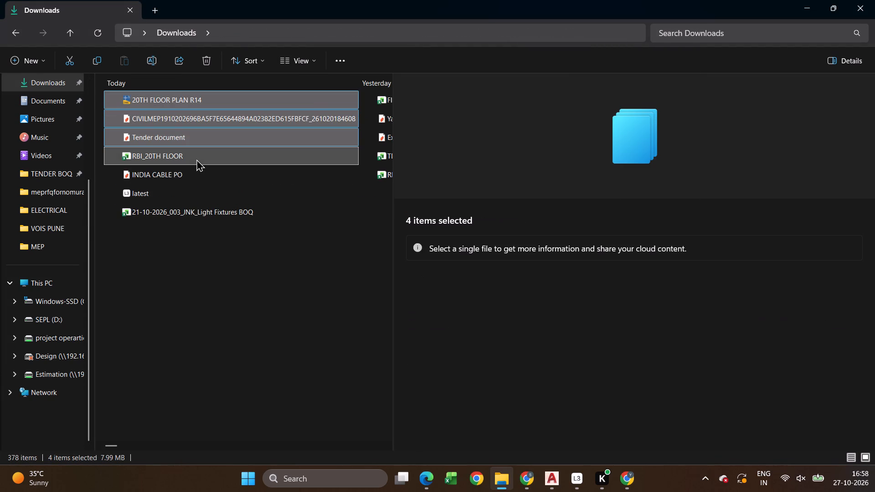
# Move the four selected RBI 20th floor tender files from Downloads into the empty RBI 20F project folder.
pyautogui.hotkey('ctrl', 'x')
pyautogui.doubleClick(21, 37)
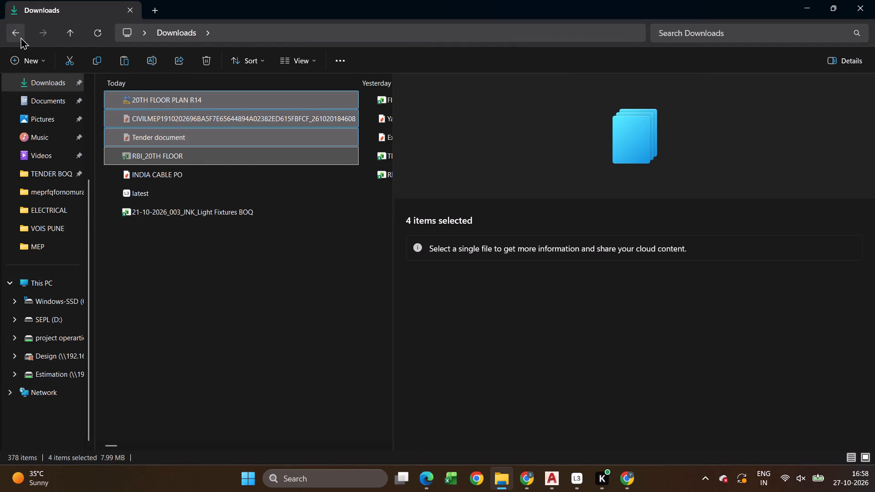
pyautogui.click(216, 157)
pyautogui.hotkey('ctrl', 'v')
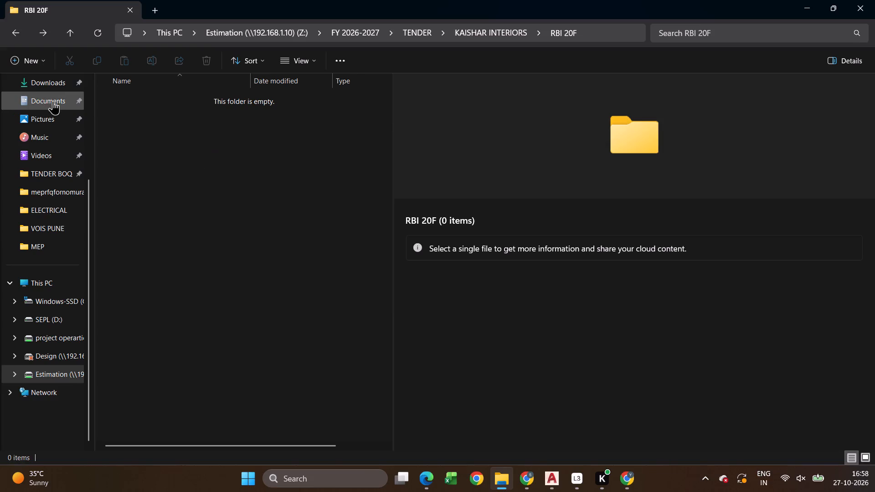
# Return to the Downloads folder.
pyautogui.click(54, 86)
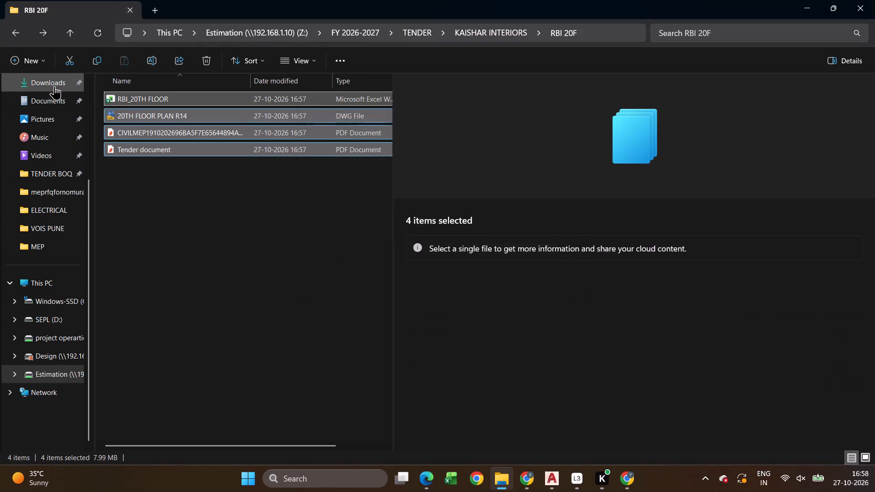
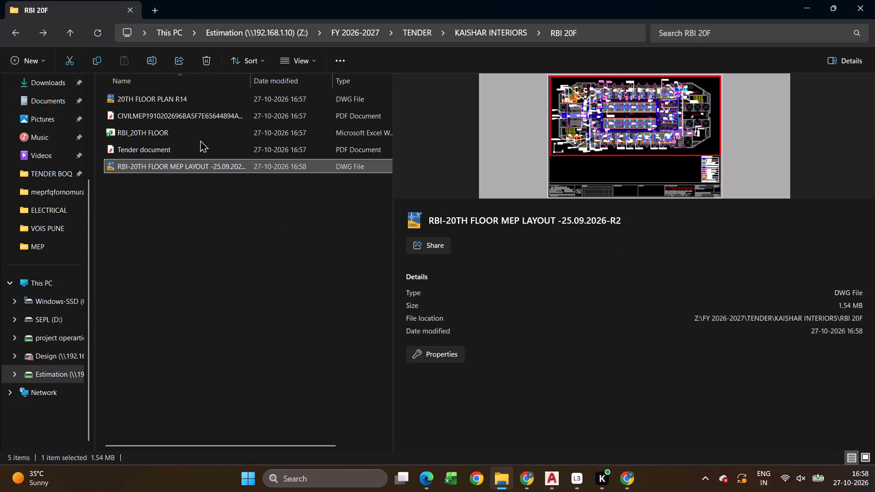
# Open the RBI_20TH FLOOR Excel workbook from the RBI 20F project folder.
pyautogui.doubleClick(200, 133)
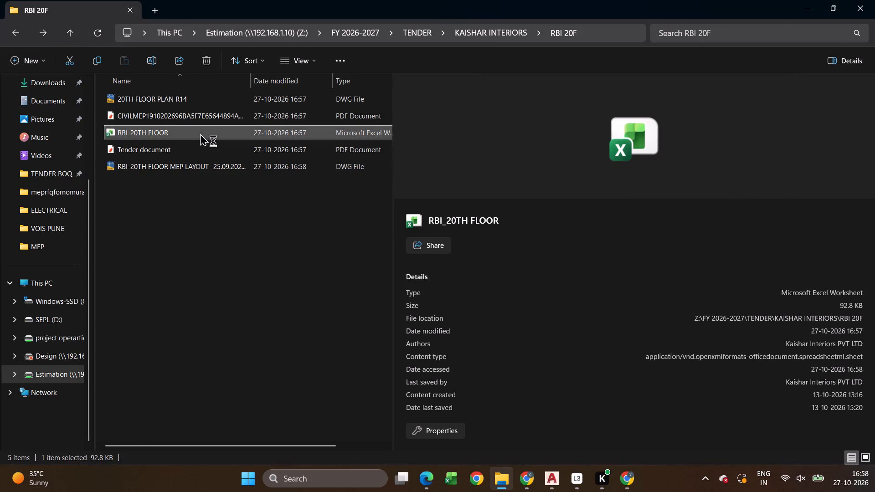
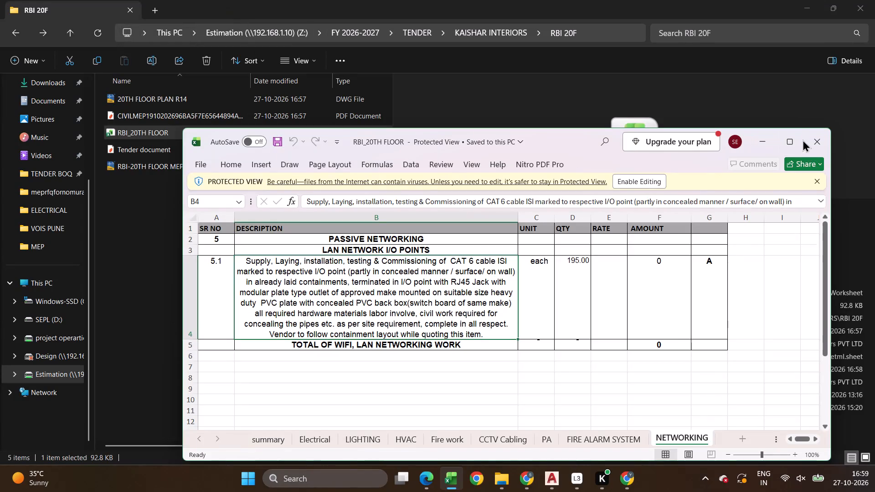
# Maximize the RBI_20TH FLOOR workbook window and take the file out of Protected View for editing.
pyautogui.click(784, 138)
pyautogui.click(430, 321)
pyautogui.scroll(4, 430, 321)
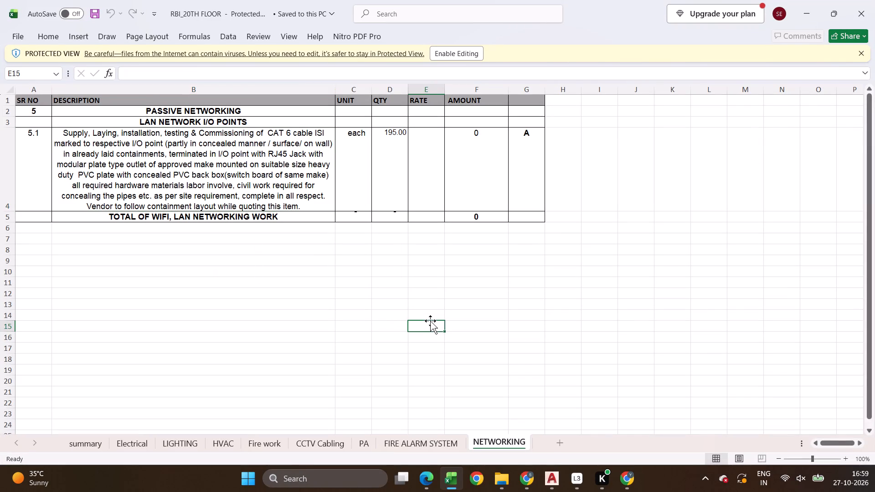
pyautogui.click(460, 53)
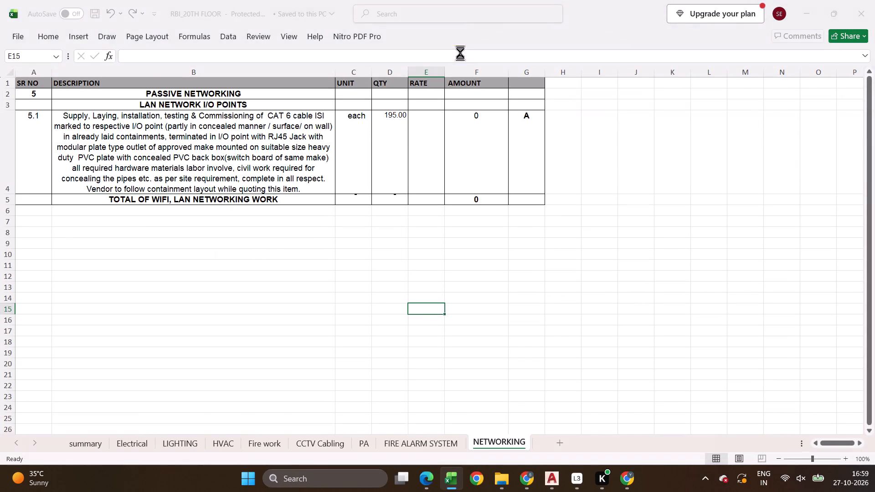
# Left-align the text of the entire DESCRIPTION column (column B) on the Electrical sheet.
pyautogui.click(136, 444)
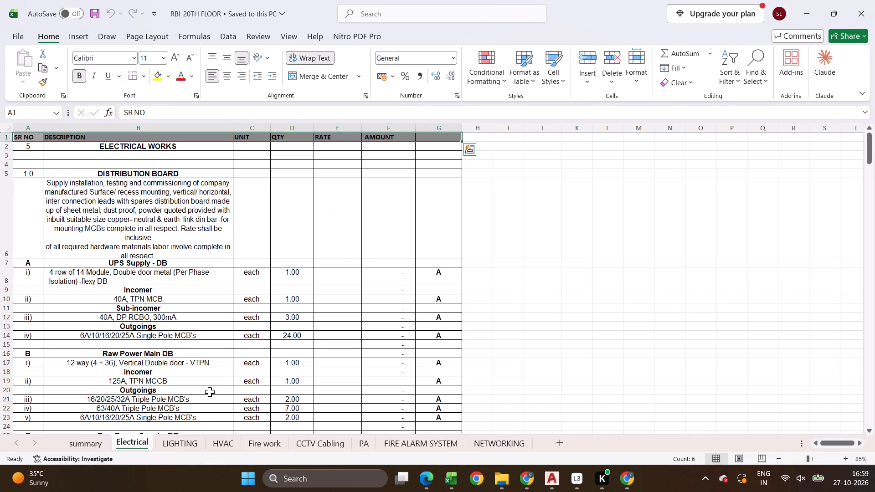
pyautogui.scroll(1, 227, 385)
pyautogui.scroll(-3, 227, 385)
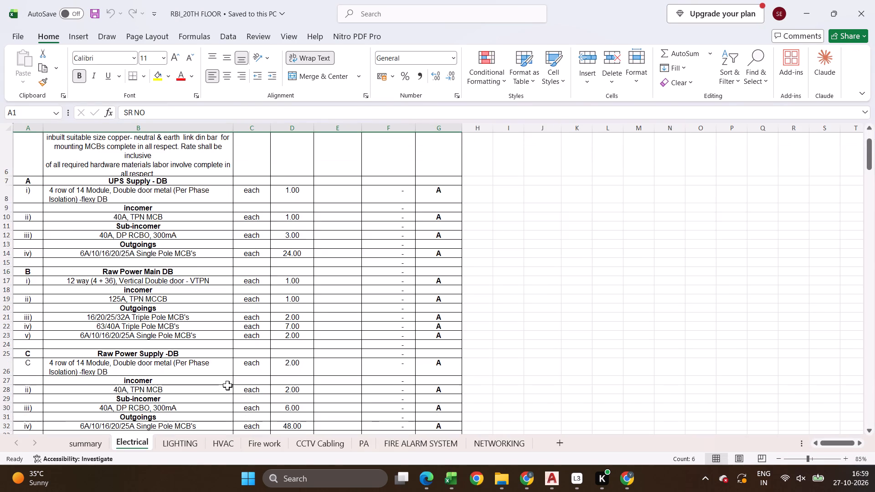
pyautogui.scroll(4, 227, 385)
pyautogui.click(166, 128)
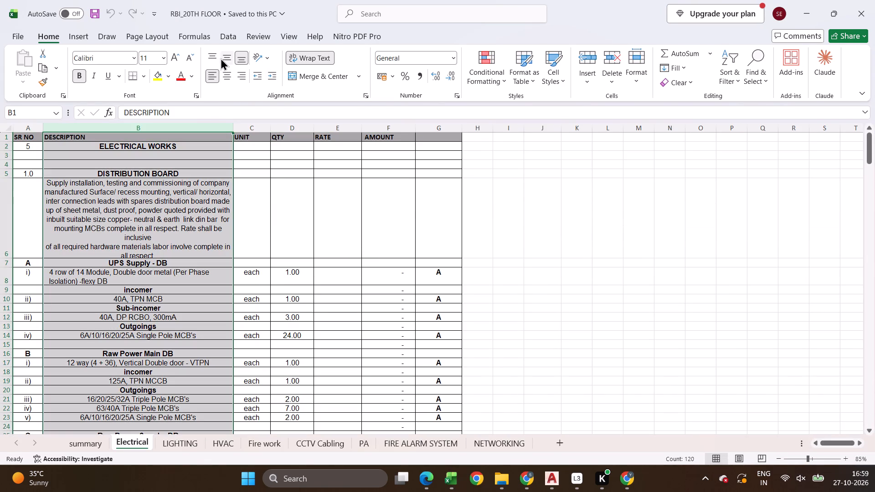
pyautogui.click(214, 77)
pyautogui.click(214, 77)
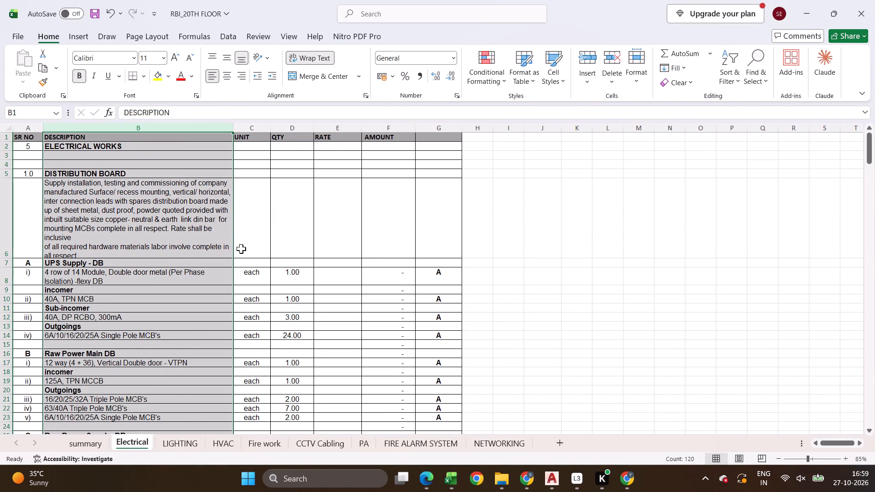
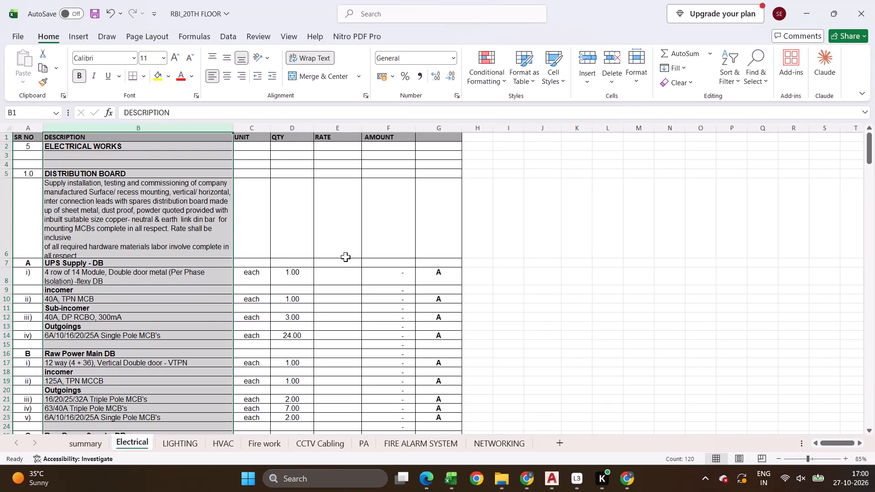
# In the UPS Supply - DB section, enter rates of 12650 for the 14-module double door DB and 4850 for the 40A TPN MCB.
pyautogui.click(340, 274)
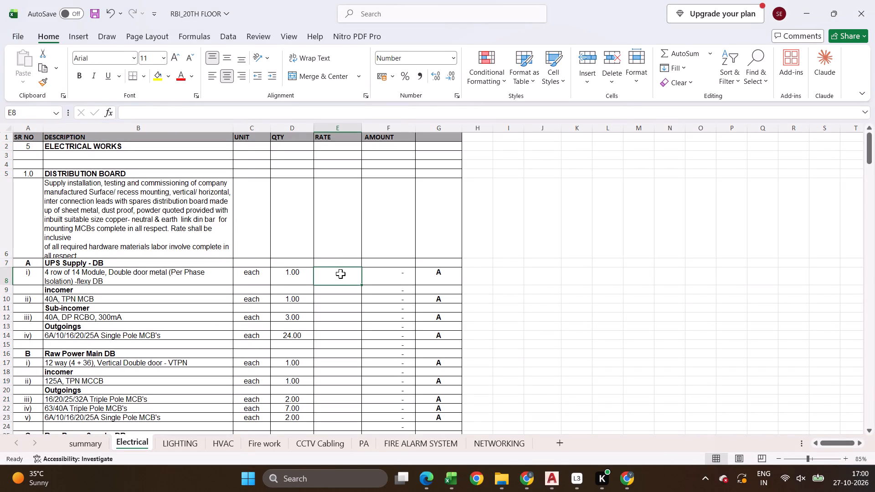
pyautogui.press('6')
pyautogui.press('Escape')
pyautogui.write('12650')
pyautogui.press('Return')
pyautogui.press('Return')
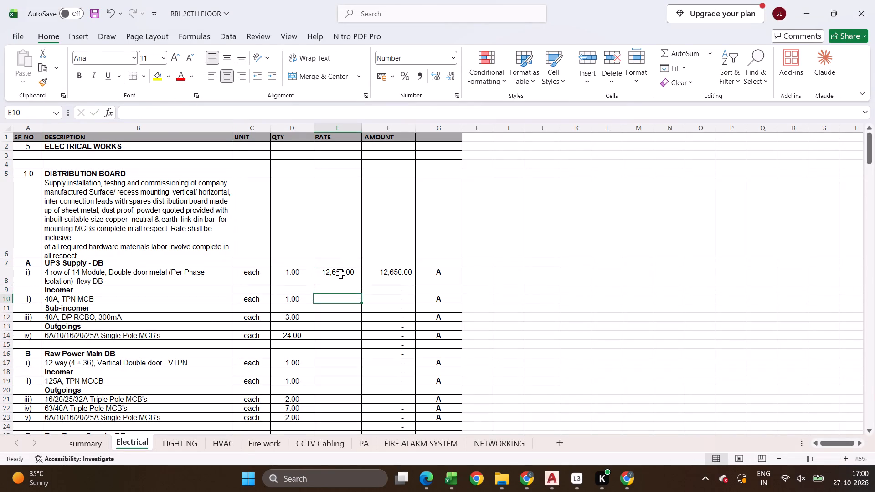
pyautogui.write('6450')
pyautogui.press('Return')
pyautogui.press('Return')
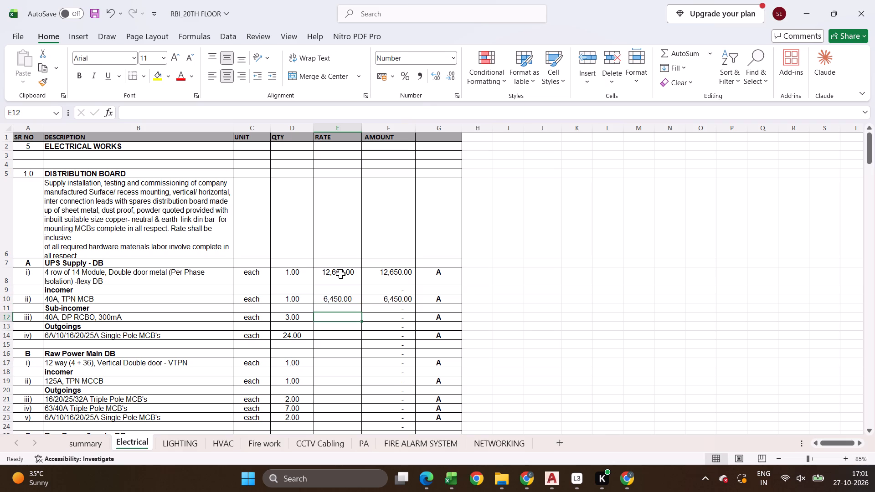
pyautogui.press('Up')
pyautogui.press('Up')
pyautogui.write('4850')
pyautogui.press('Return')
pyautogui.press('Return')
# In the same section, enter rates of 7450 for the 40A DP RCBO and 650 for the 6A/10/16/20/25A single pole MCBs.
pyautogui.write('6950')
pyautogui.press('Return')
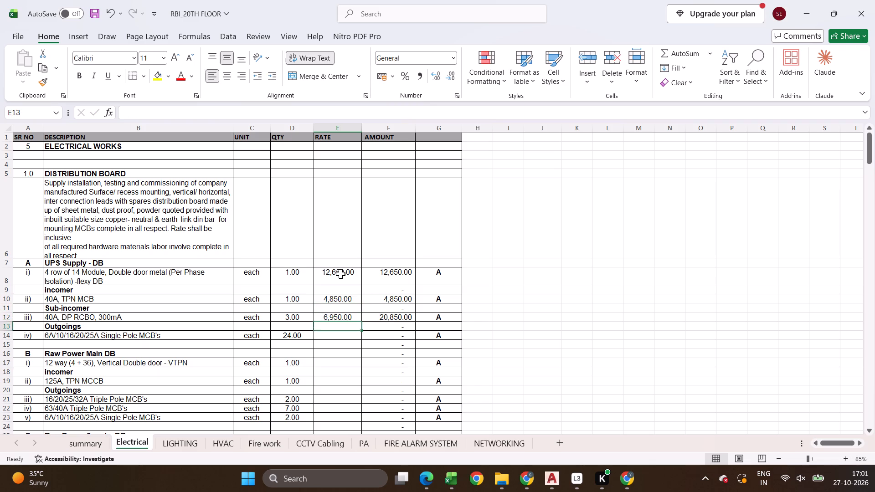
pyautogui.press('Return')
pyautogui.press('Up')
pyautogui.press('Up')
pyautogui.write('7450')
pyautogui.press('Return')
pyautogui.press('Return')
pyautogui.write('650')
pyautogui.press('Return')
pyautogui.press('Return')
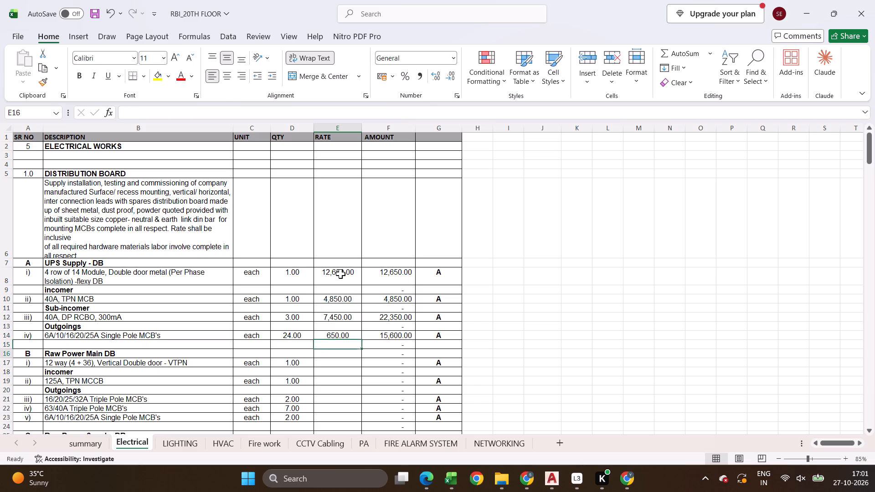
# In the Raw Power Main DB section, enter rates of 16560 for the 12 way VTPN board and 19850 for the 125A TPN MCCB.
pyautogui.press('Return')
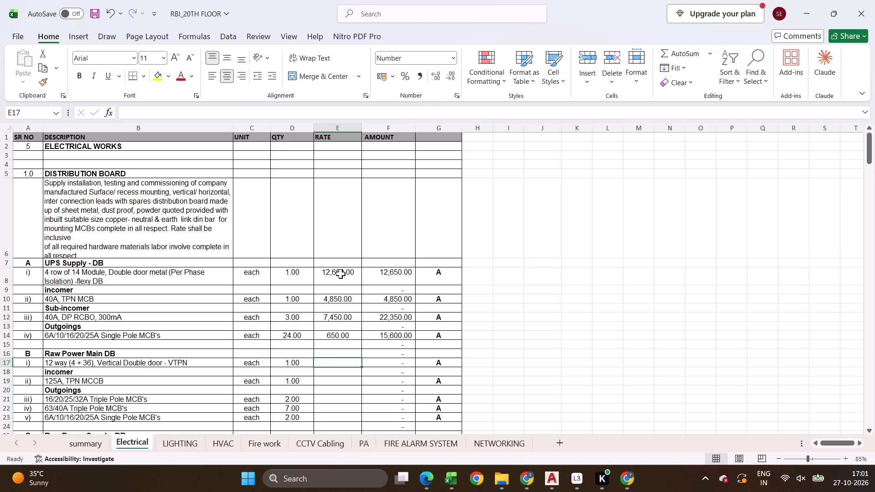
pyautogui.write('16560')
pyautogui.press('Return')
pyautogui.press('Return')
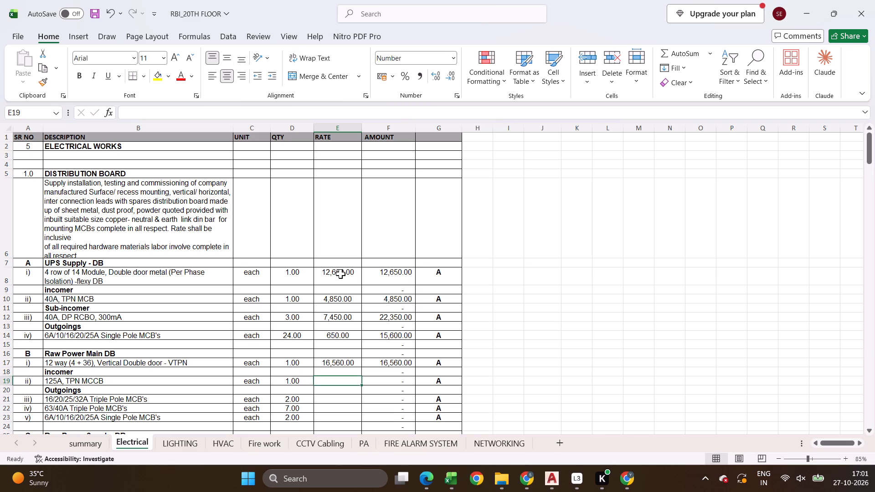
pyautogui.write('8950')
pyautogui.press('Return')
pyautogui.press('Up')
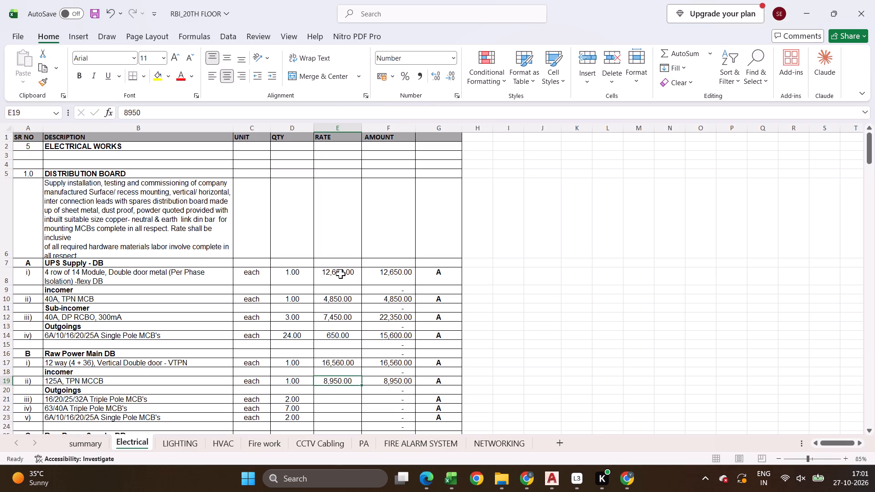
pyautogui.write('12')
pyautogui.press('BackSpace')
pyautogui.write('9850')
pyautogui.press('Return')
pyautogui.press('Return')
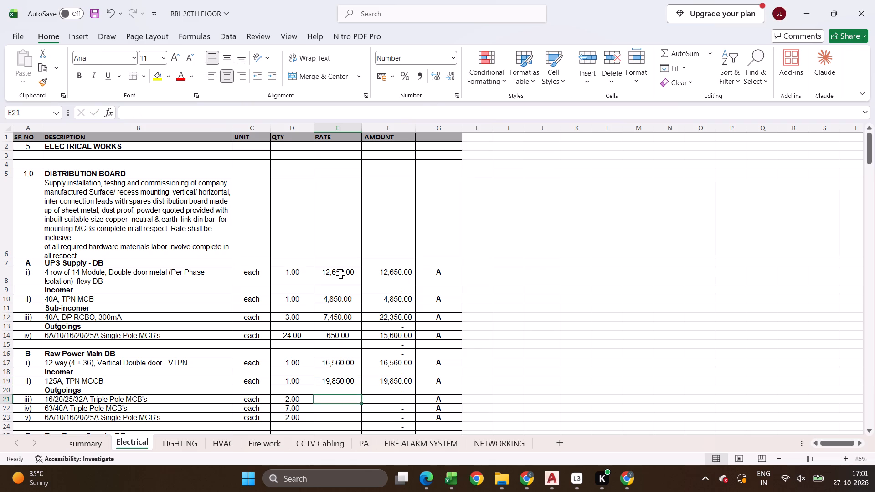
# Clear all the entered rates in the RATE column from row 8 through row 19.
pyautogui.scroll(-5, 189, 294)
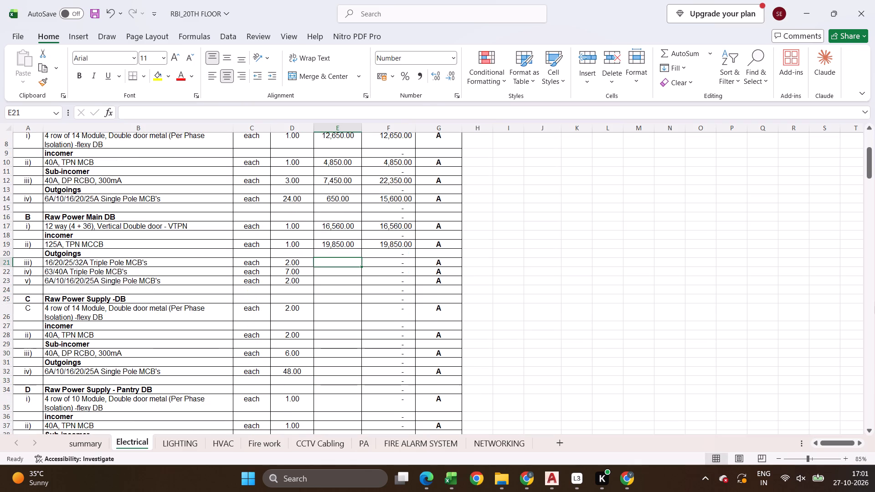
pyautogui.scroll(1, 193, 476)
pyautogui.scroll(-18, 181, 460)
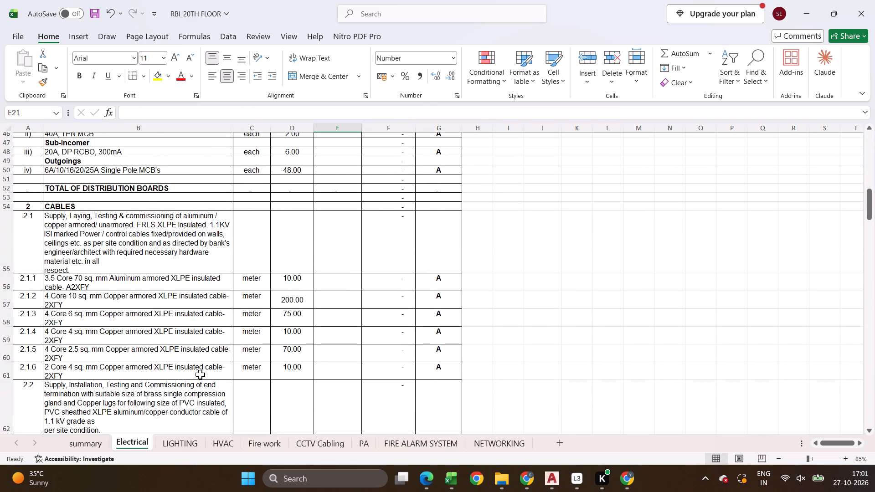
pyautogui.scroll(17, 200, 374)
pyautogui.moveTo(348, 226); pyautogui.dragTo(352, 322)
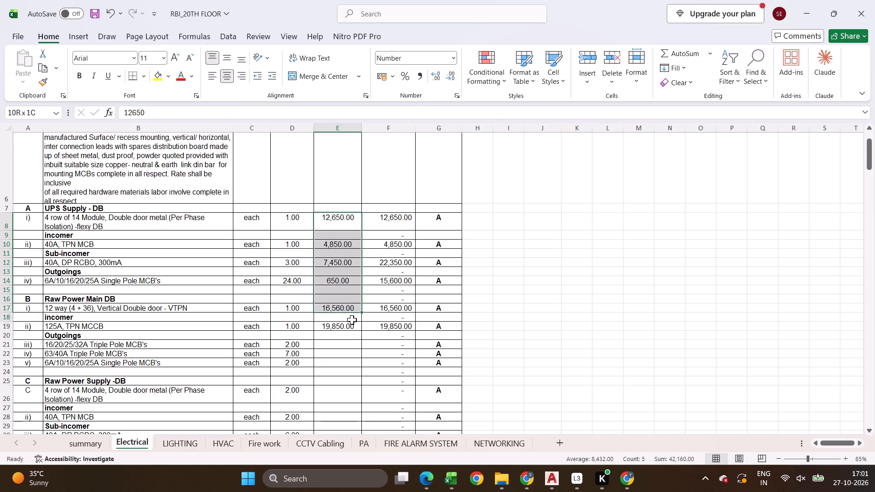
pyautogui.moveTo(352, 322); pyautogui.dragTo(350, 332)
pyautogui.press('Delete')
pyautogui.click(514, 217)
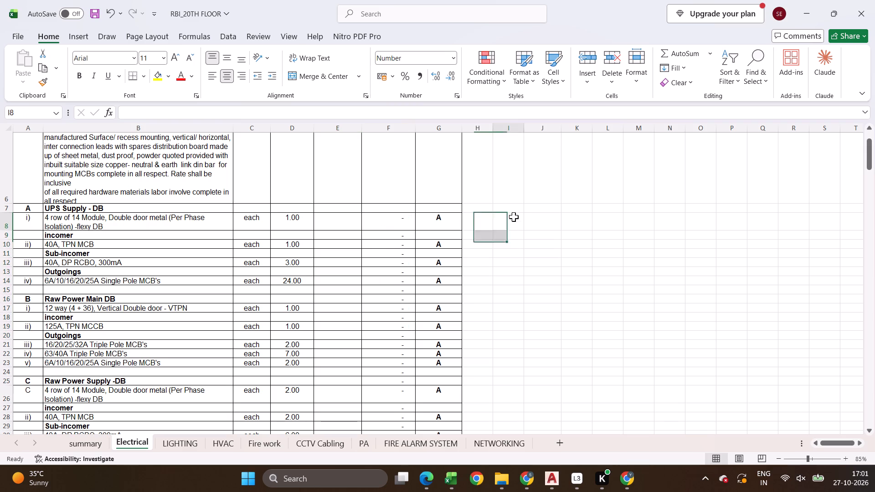
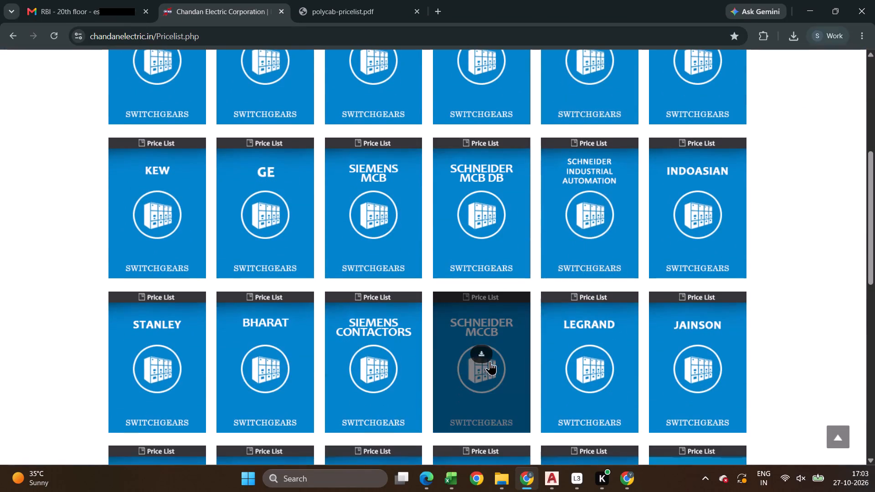
# Open the Legrand switchgear price list from the price list page and go to page 135.
pyautogui.click(586, 352)
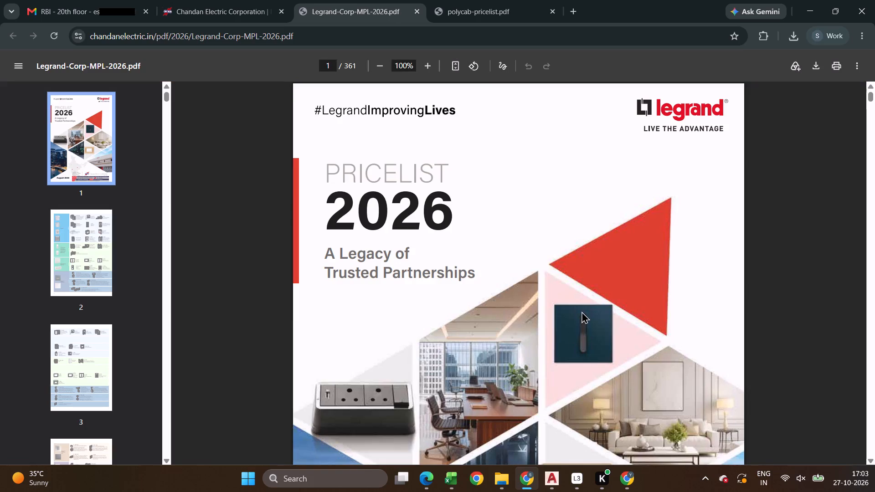
pyautogui.click(333, 67)
pyautogui.write('1165')
pyautogui.press('Return')
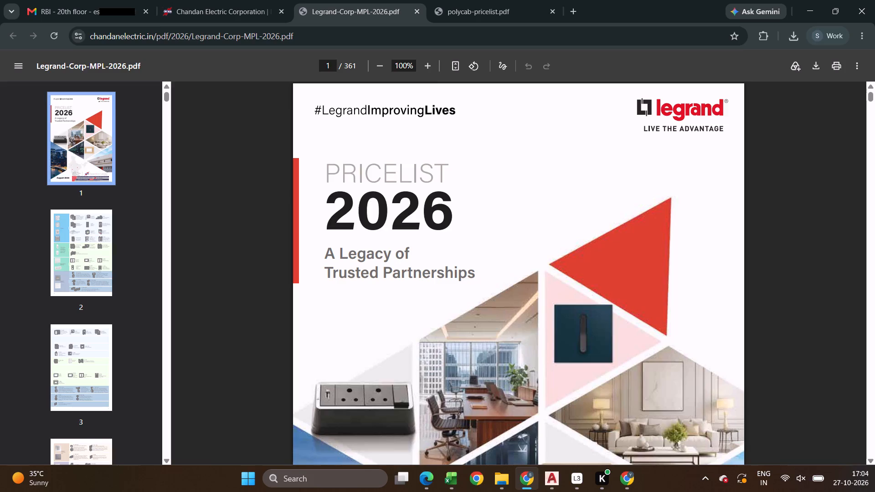
pyautogui.click(328, 58)
pyautogui.click(332, 65)
pyautogui.write('135')
pyautogui.press('Return')
# Look up the metal-door Ekinox Flexy DB with 4 rows of 14 modules and enter its price, 13953, in cell I8 of the Electrical sheet.
pyautogui.scroll(-6, 437, 366)
pyautogui.scroll(11, 437, 366)
pyautogui.hotkey('alt', 'Tab')
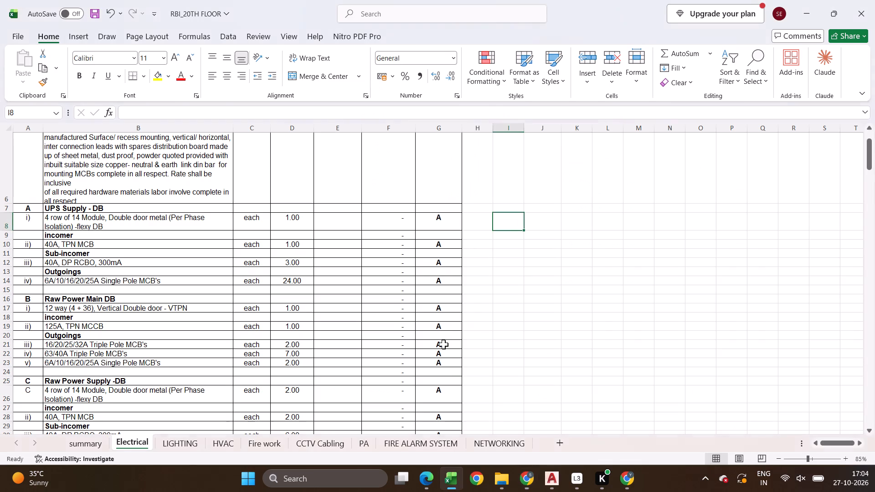
pyautogui.hotkey('alt', 'x')
pyautogui.hotkey('alt', 'Tab')
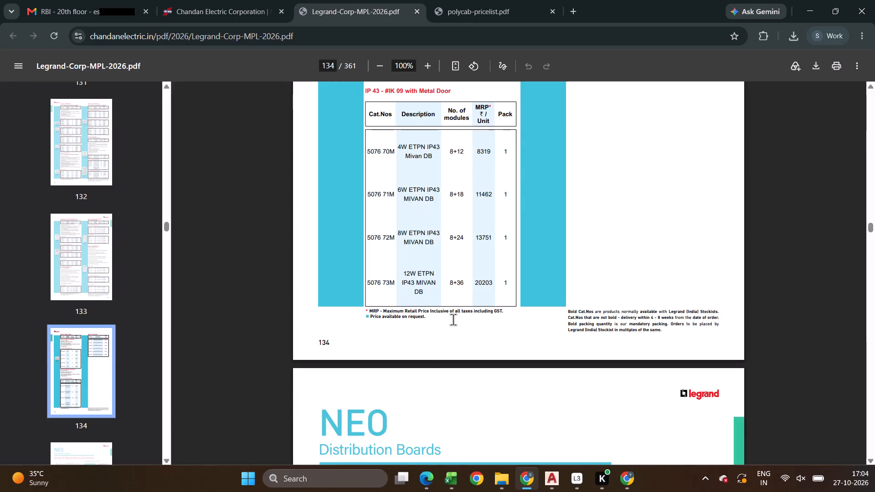
pyautogui.scroll(-5, 453, 319)
pyautogui.scroll(20, 453, 319)
pyautogui.scroll(6, 453, 319)
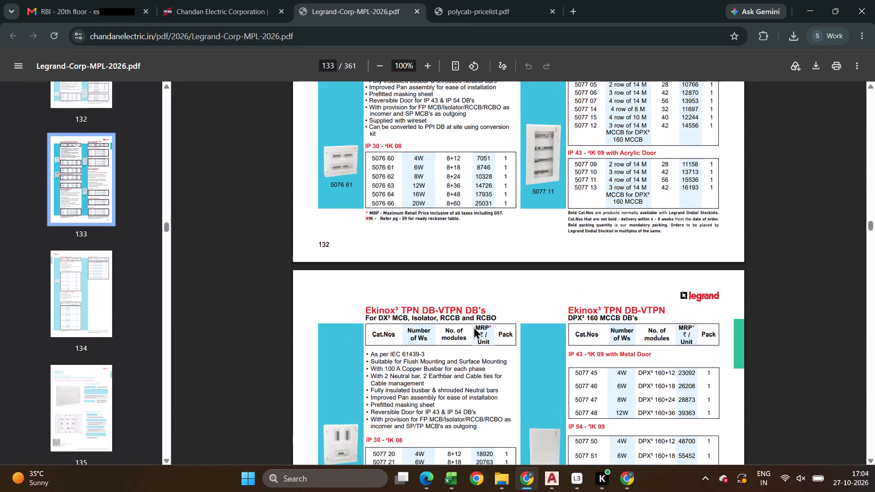
pyautogui.scroll(5, 474, 327)
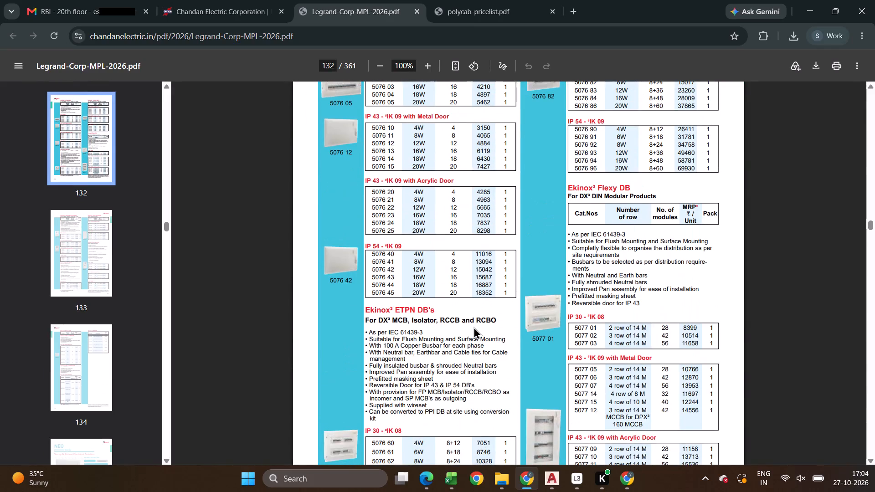
pyautogui.hotkey('alt', 'Tab')
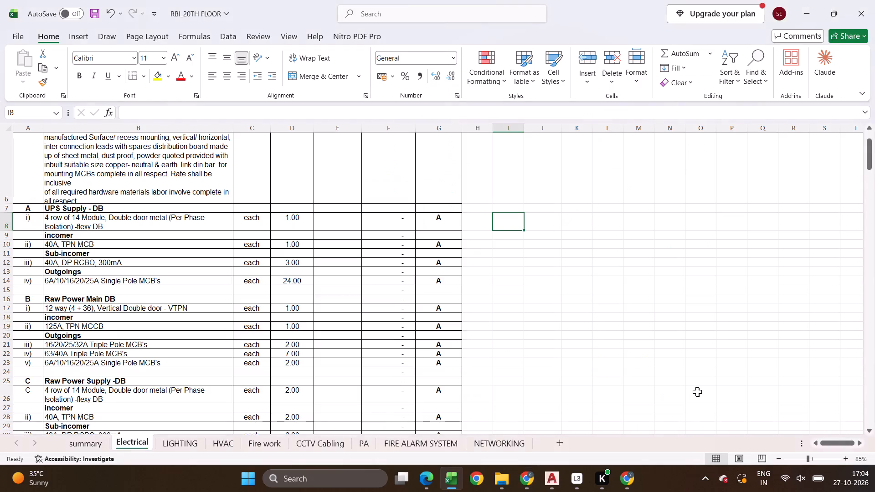
pyautogui.write('13953')
pyautogui.press('Return')
pyautogui.press('Return')
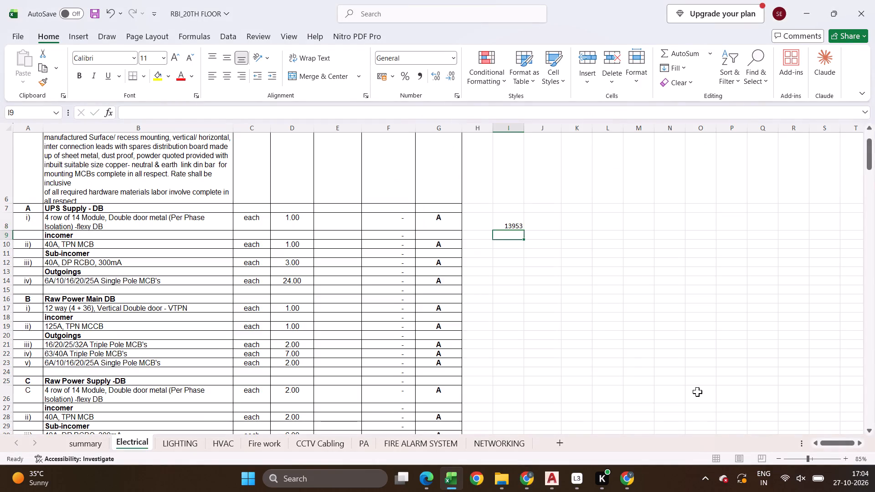
# For the 12 way VTPN board in row 17, examine the Ekinox TPN DB-VTPN metal-door prices on page 133 of the Legrand list.
pyautogui.press('Down')
pyautogui.press('Down')
pyautogui.press('Down')
pyautogui.press('Down')
pyautogui.press('Down')
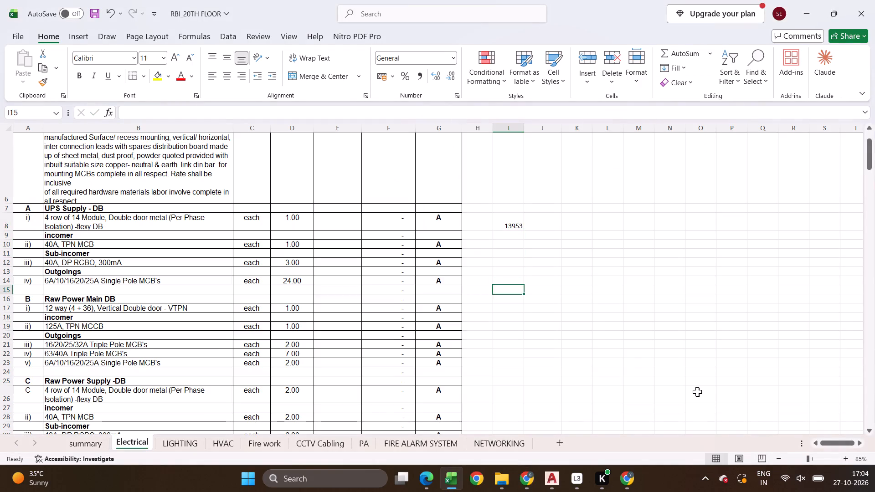
pyautogui.press('Down')
pyautogui.press('Down')
pyautogui.hotkey('alt', 'Tab')
pyautogui.hotkey('alt', 'Tab')
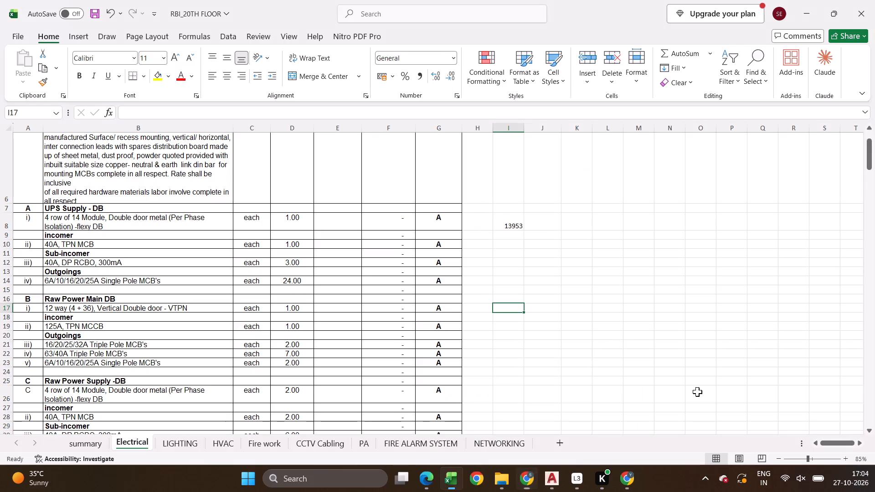
pyautogui.hotkey('alt', 'Tab')
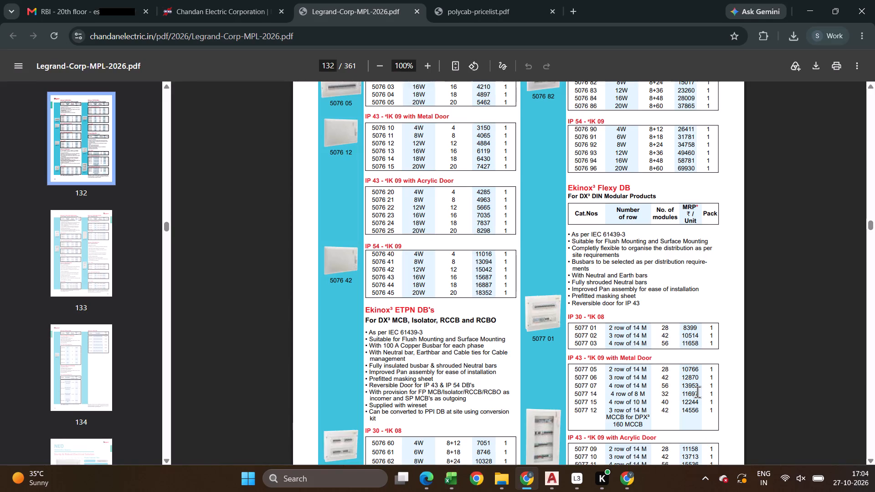
pyautogui.scroll(-5, 697, 392)
pyautogui.moveTo(697, 392); pyautogui.dragTo(702, 313)
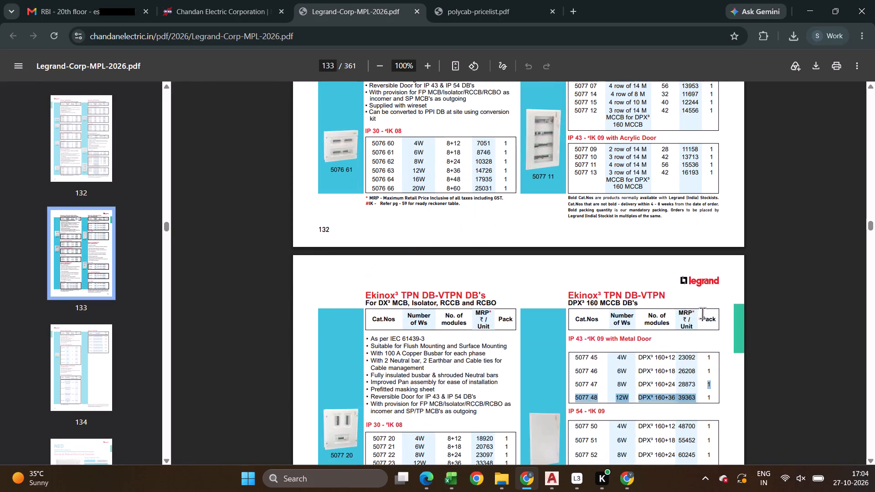
pyautogui.moveTo(702, 313); pyautogui.dragTo(696, 333)
pyautogui.click(696, 333)
pyautogui.scroll(-2, 696, 333)
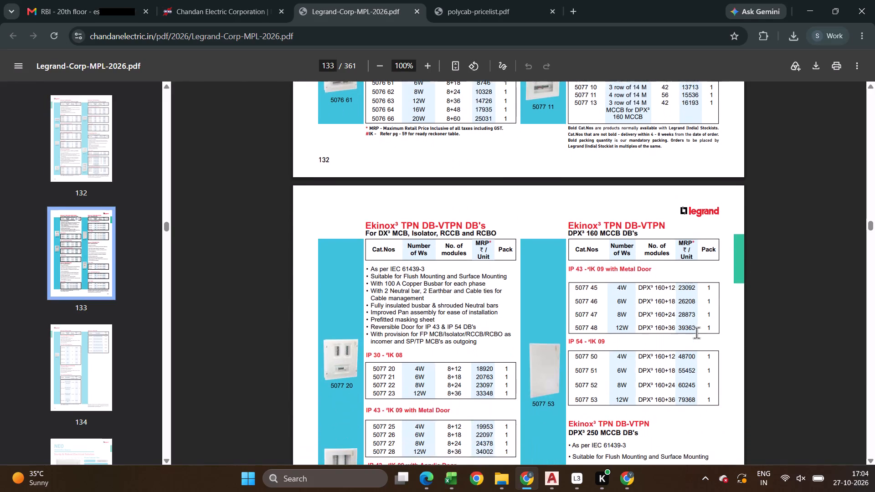
pyautogui.scroll(-1, 696, 333)
pyautogui.hotkey('alt', 'Tab')
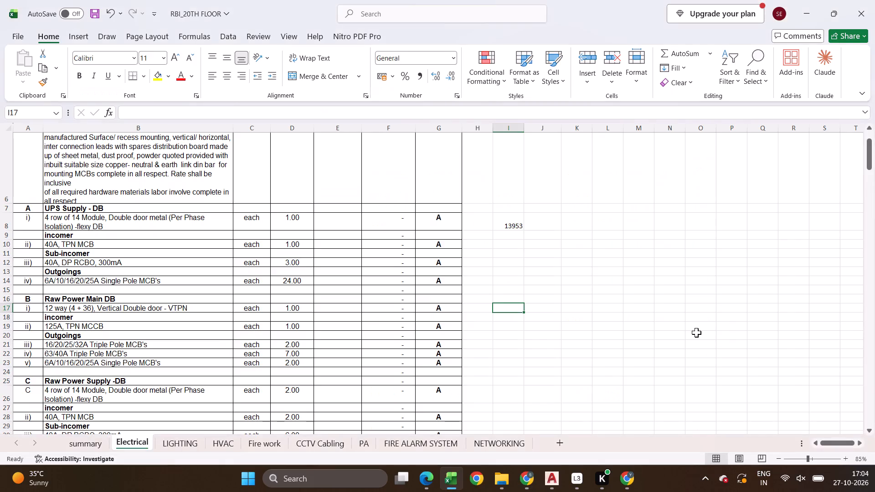
pyautogui.hotkey('alt', 'Tab')
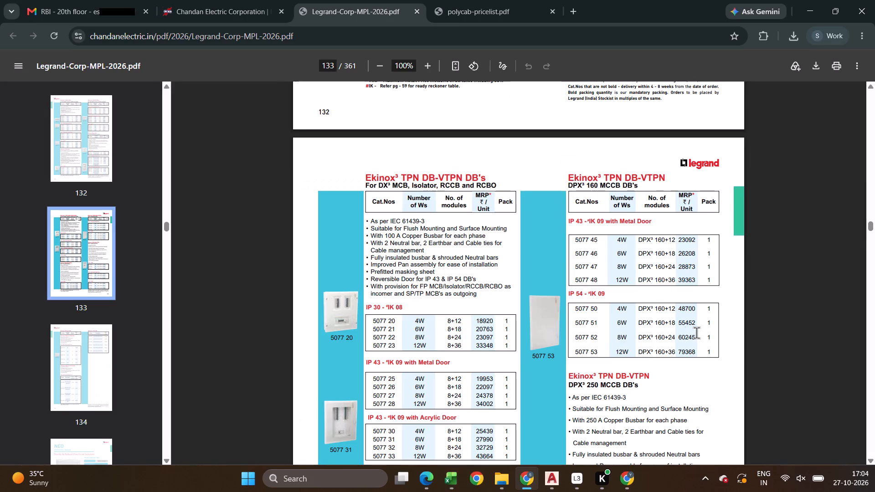
pyautogui.hotkey('alt', 'Tab')
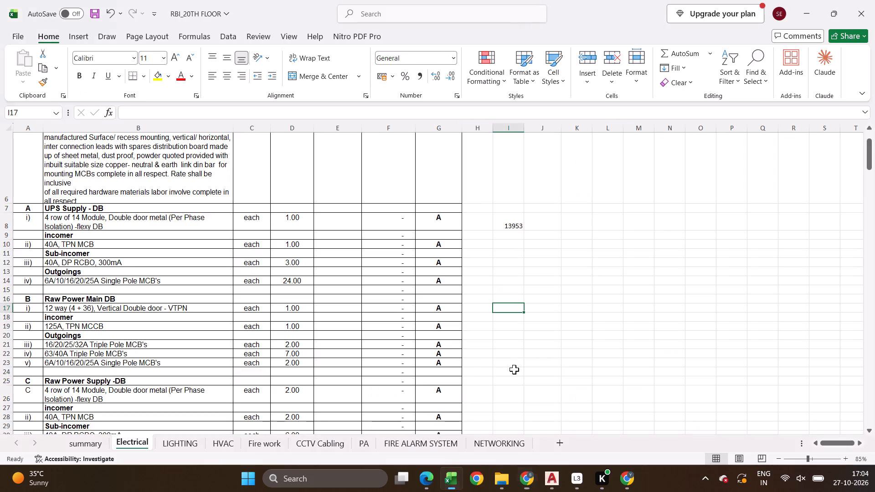
pyautogui.hotkey('alt', 'Tab')
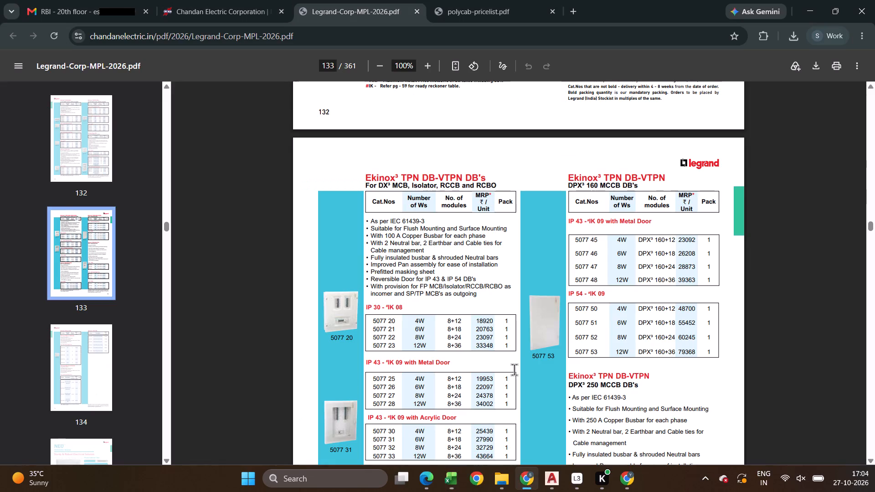
pyautogui.scroll(-1, 515, 369)
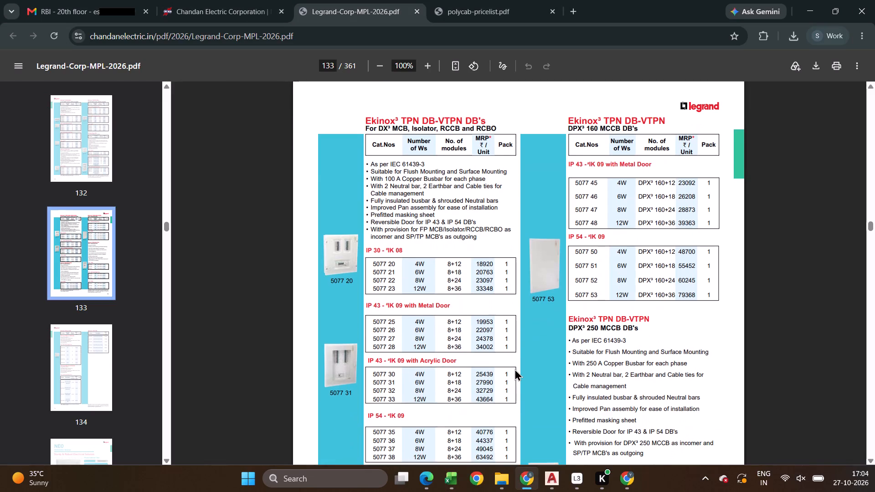
# Enter the 12W metal-door VTPN price of 34002 in cell I17, beside the Raw Power Main DB board.
pyautogui.hotkey('alt', 'Tab')
pyautogui.press('2')
pyautogui.press('Return')
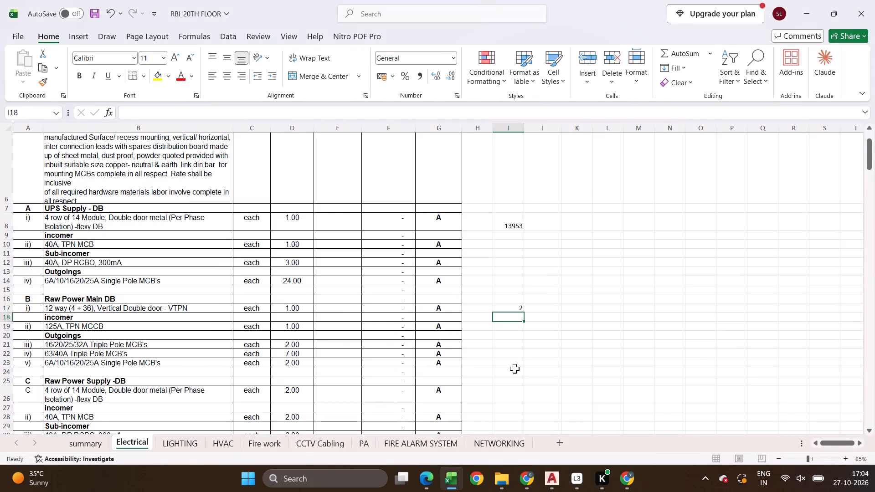
pyautogui.press('Up')
pyautogui.write('34')
pyautogui.hotkey('alt', 'Tab')
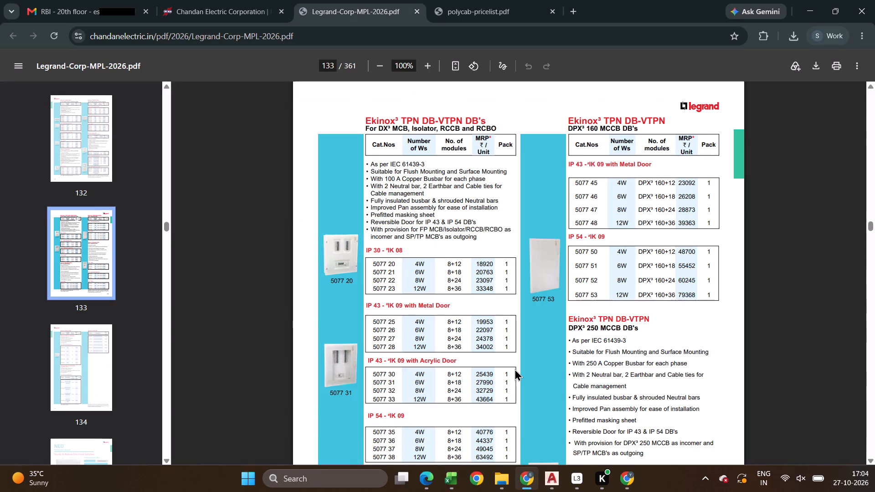
pyautogui.hotkey('alt', 'Tab')
pyautogui.write('000')
pyautogui.press('BackSpace')
pyautogui.press('2')
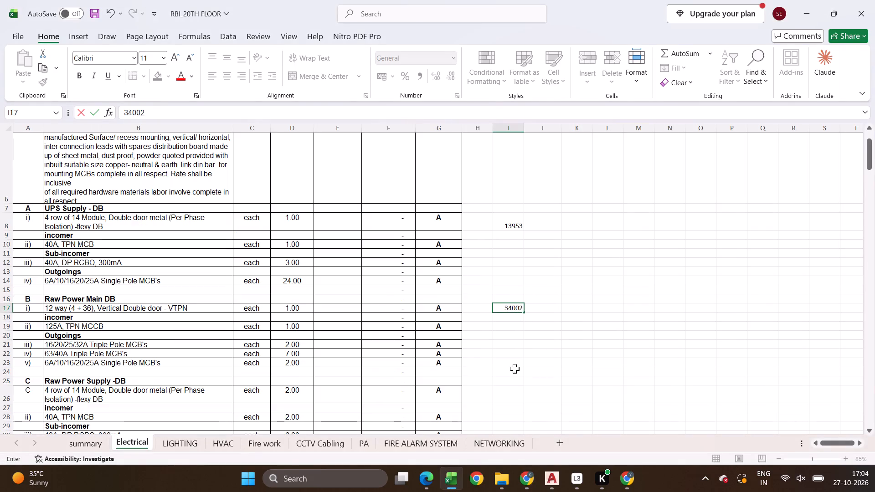
pyautogui.press('Return')
# Enter 13953 in cell I26 for the 4 row of 14 module board under Raw Power Supply -DB.
pyautogui.scroll(-1, 515, 369)
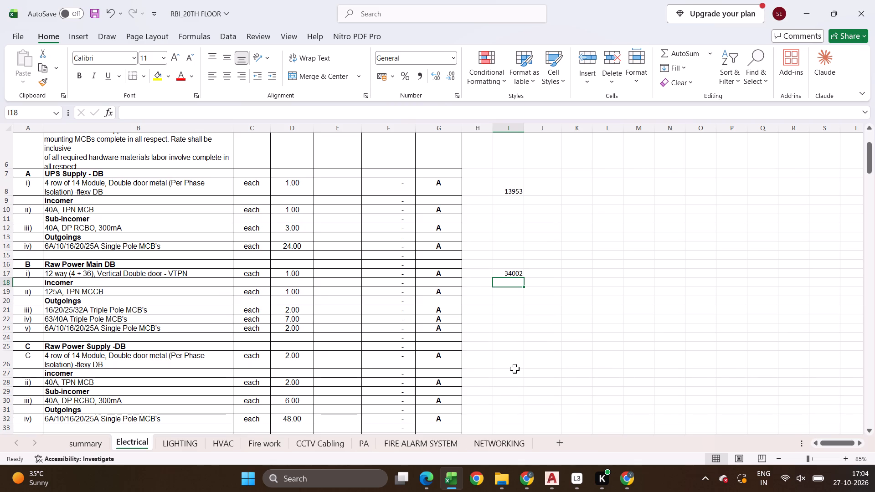
pyautogui.click(505, 359)
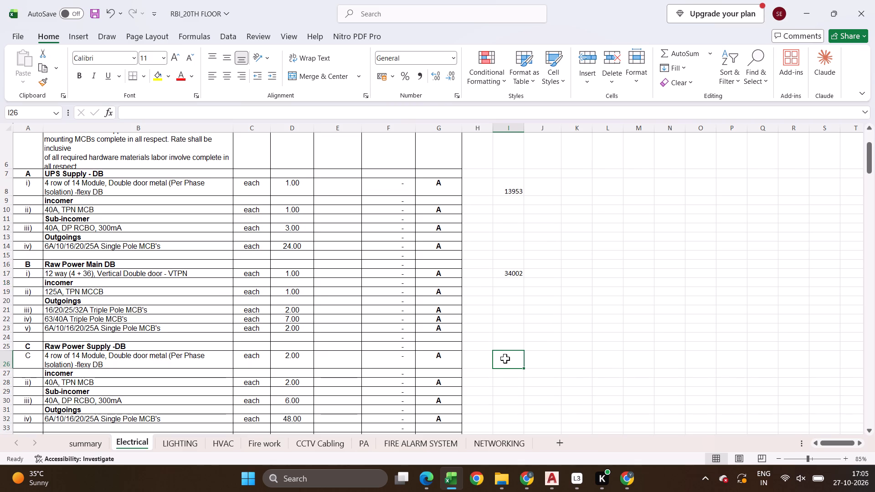
pyautogui.write('1395')
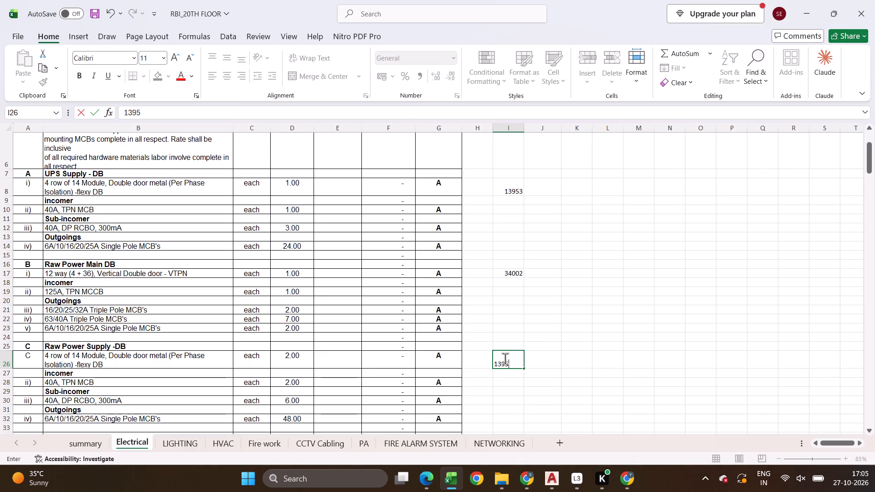
pyautogui.press('3')
pyautogui.press('Return')
# Look up the 4 row of 10 module metal-door Flexy DB and enter its price, 12244, in cell I35 for the Pantry DB.
pyautogui.scroll(-3, 505, 359)
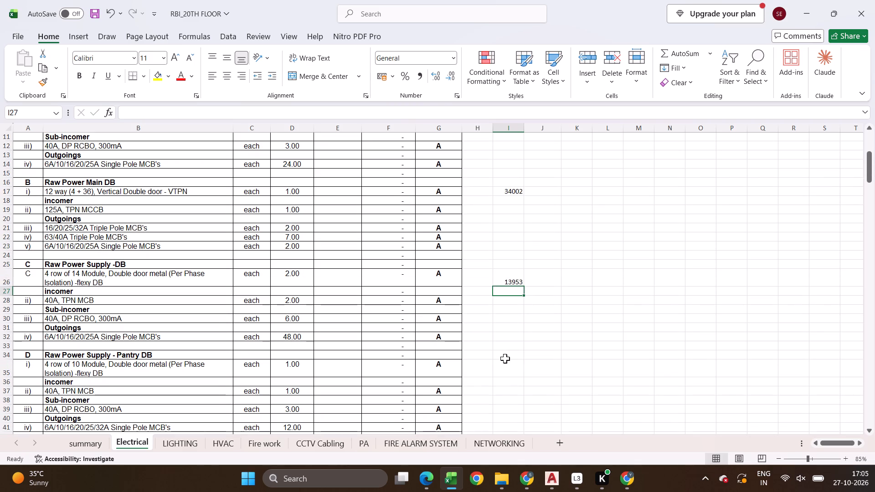
pyautogui.click(505, 359)
pyautogui.click(506, 364)
pyautogui.hotkey('alt', 'Tab')
pyautogui.scroll(5, 506, 364)
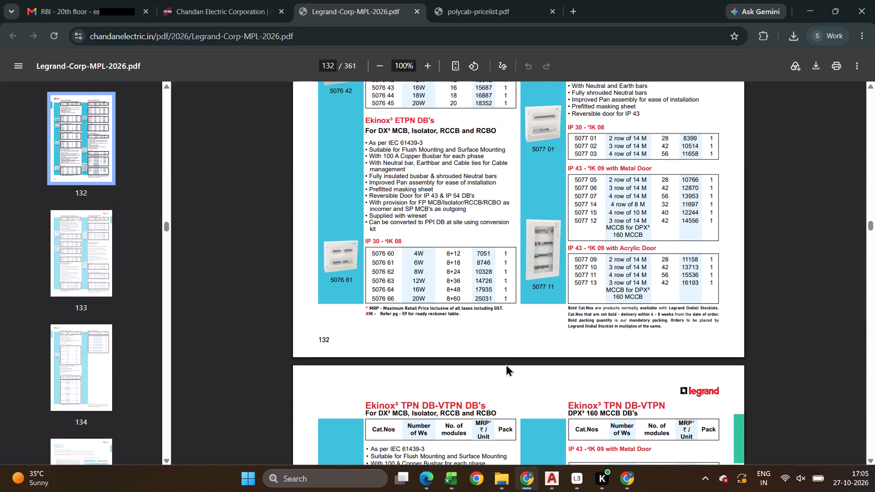
pyautogui.hotkey('alt', 'Tab')
pyautogui.write('1224')
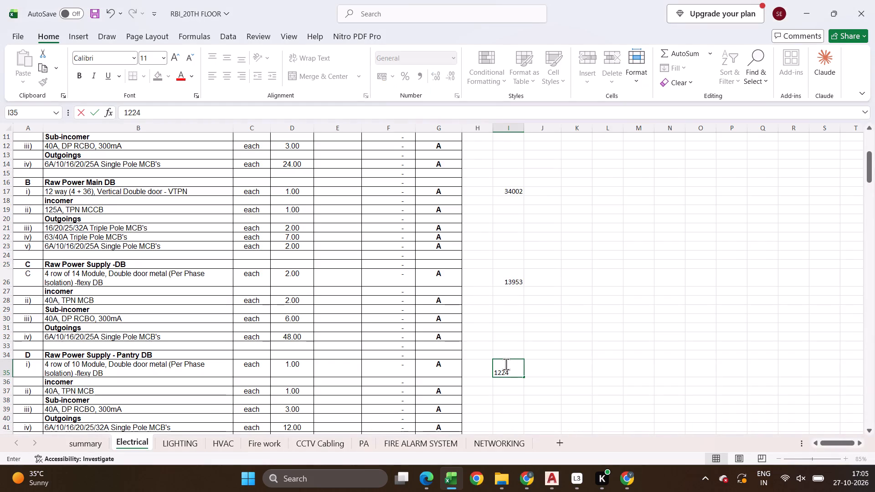
pyautogui.press('4')
pyautogui.press('Return')
# Enter 13953 in cell I44 for the 4 row of 14 module board under Lighting & Raw Power Supply - LPDB-1&2.
pyautogui.hotkey('alt', 'Tab')
pyautogui.hotkey('alt', 'Tab')
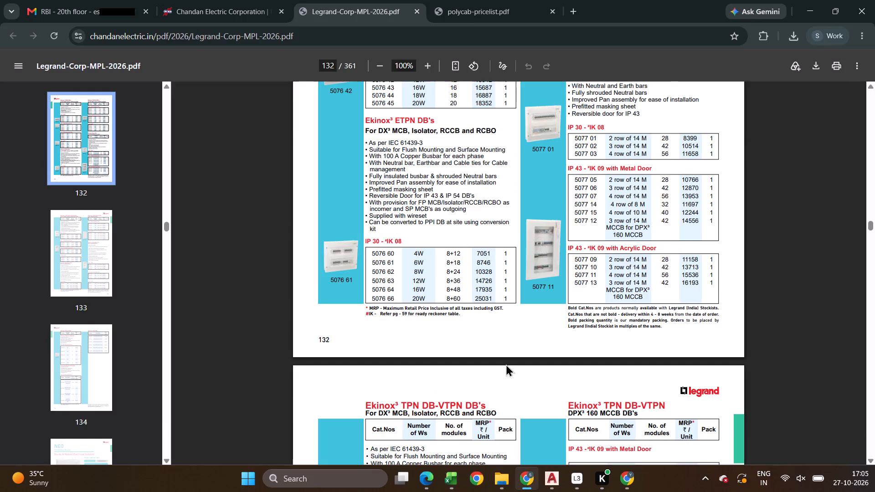
pyautogui.scroll(-4, 506, 364)
pyautogui.click(506, 350)
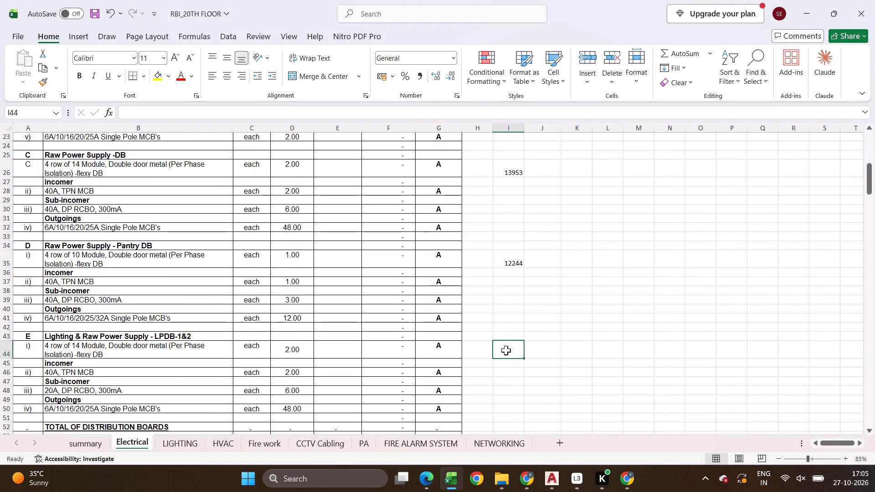
pyautogui.write('13953')
pyautogui.press('Return')
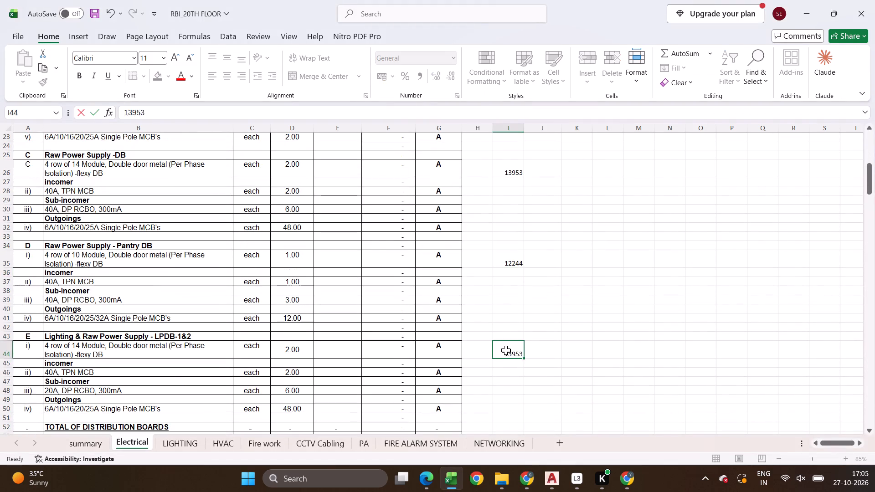
pyautogui.hotkey('alt', 'Tab')
pyautogui.hotkey('alt', 'Tab')
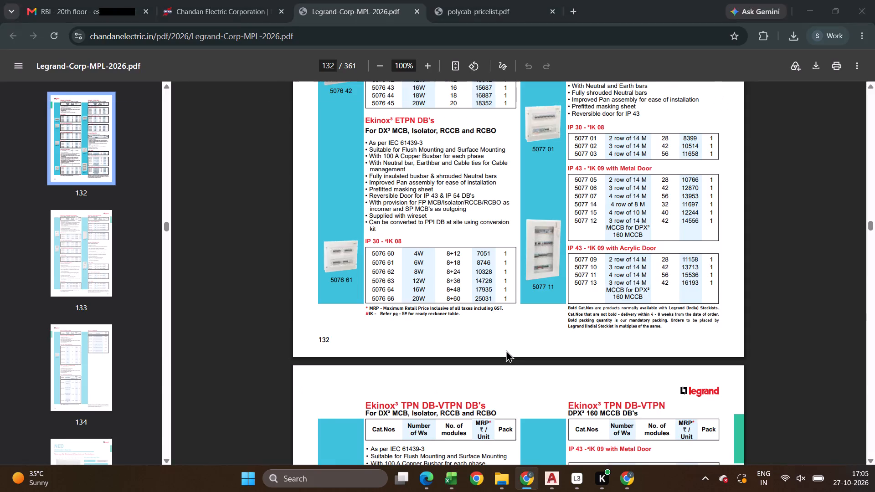
# Look up the single pole MCB price from page 111 of the Legrand list and enter 494 in cell I14 under UPS Supply - DB.
pyautogui.scroll(-3, 506, 350)
pyautogui.scroll(14, 506, 350)
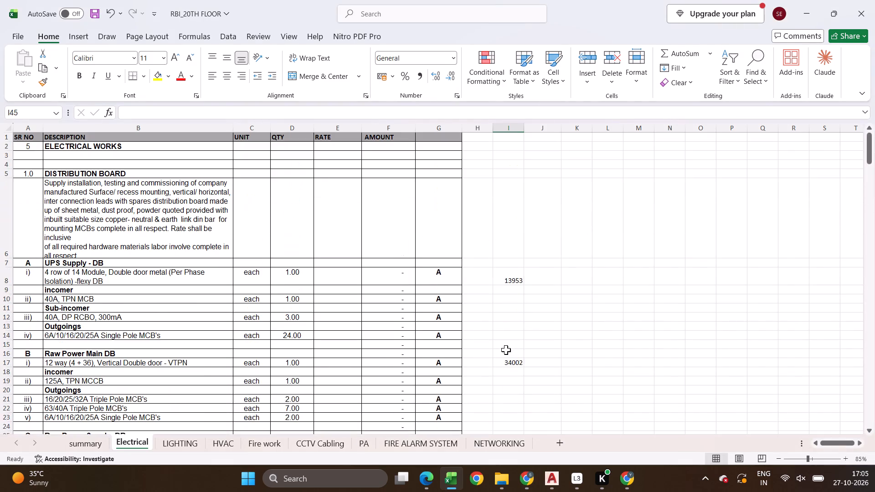
pyautogui.click(510, 297)
pyautogui.hotkey('alt', 'Tab')
pyautogui.moveTo(337, 65); pyautogui.dragTo(321, 67)
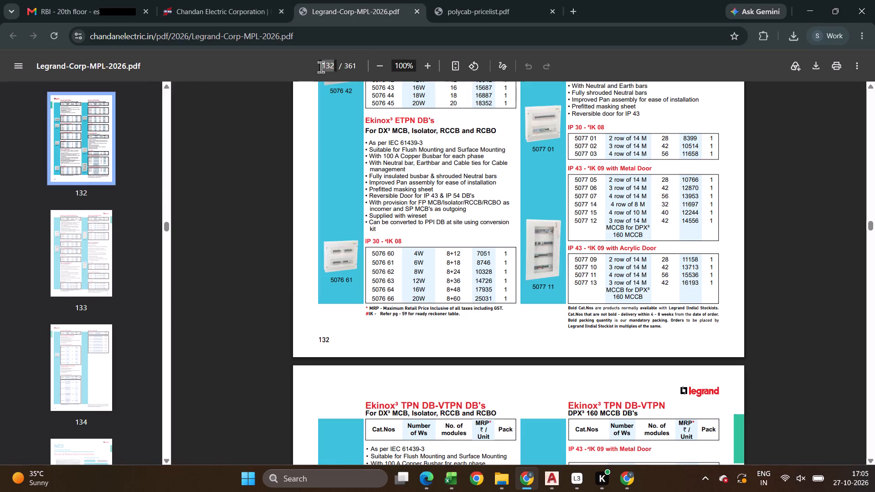
pyautogui.write('111')
pyautogui.press('Return')
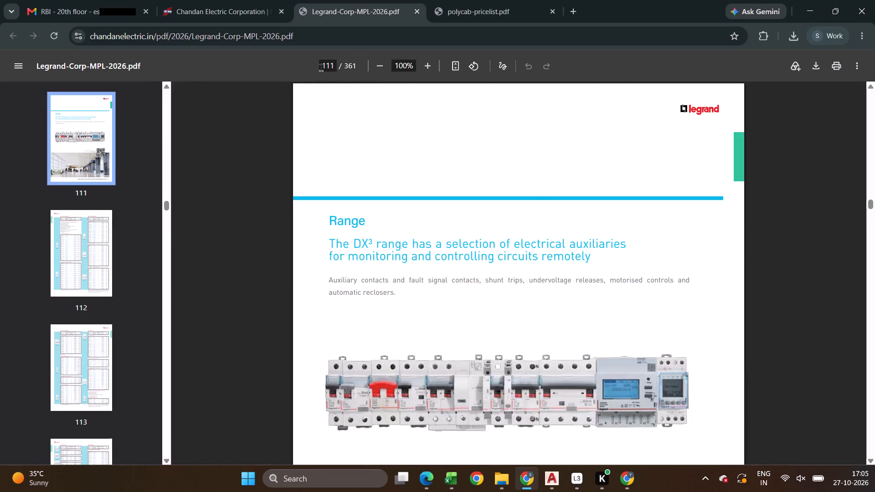
pyautogui.scroll(-16, 528, 149)
pyautogui.scroll(1, 527, 251)
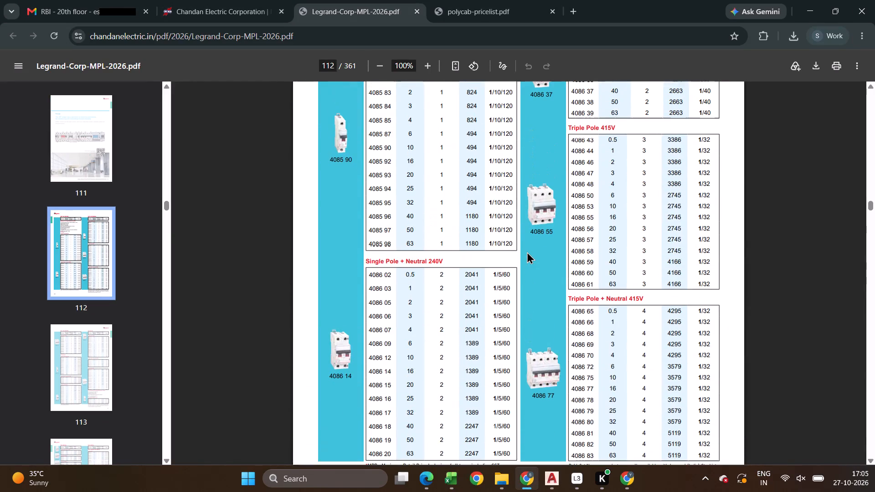
pyautogui.hotkey('alt', 'Tab')
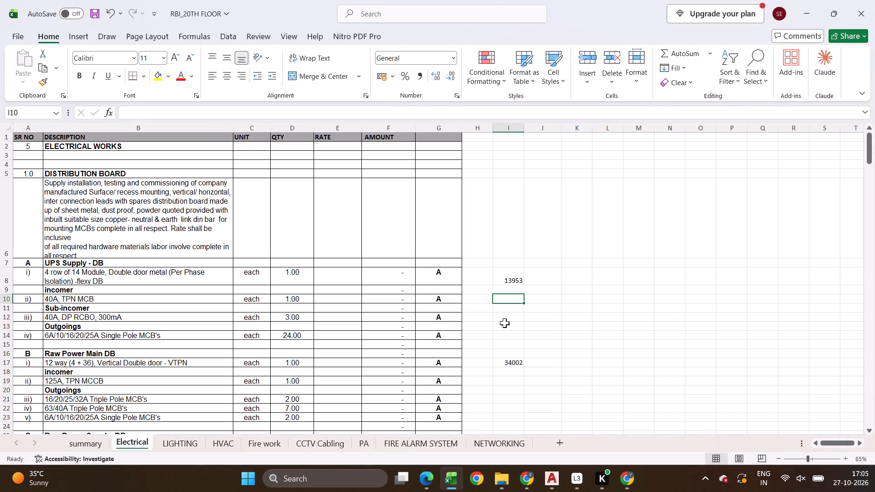
pyautogui.click(502, 330)
pyautogui.press('Down')
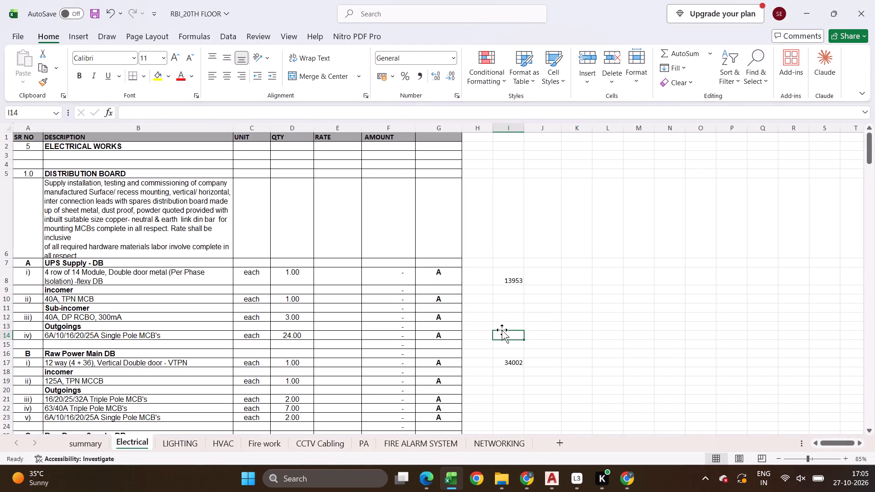
pyautogui.write('494')
pyautogui.press('Return')
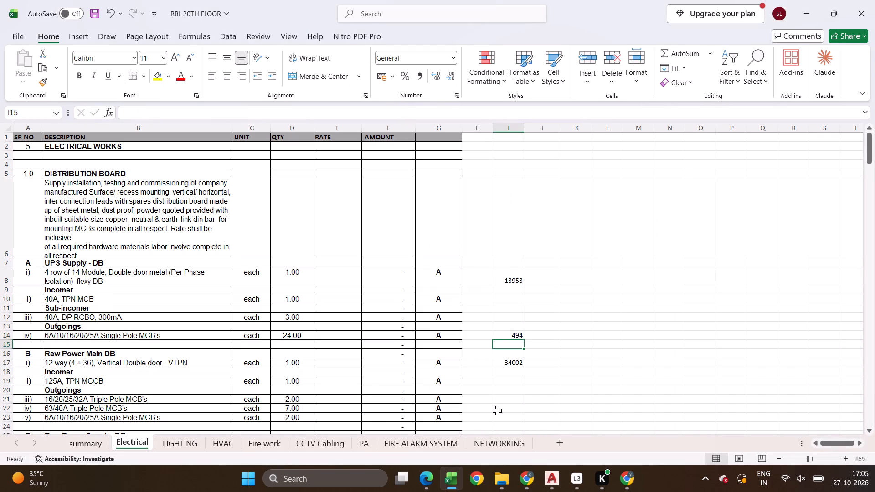
# Enter 494 for the single pole MCBs of the Raw Power Main, Raw Power Supply and Pantry DBs in cells I23, I32 and I41.
pyautogui.click(500, 415)
pyautogui.write('494')
pyautogui.press('Return')
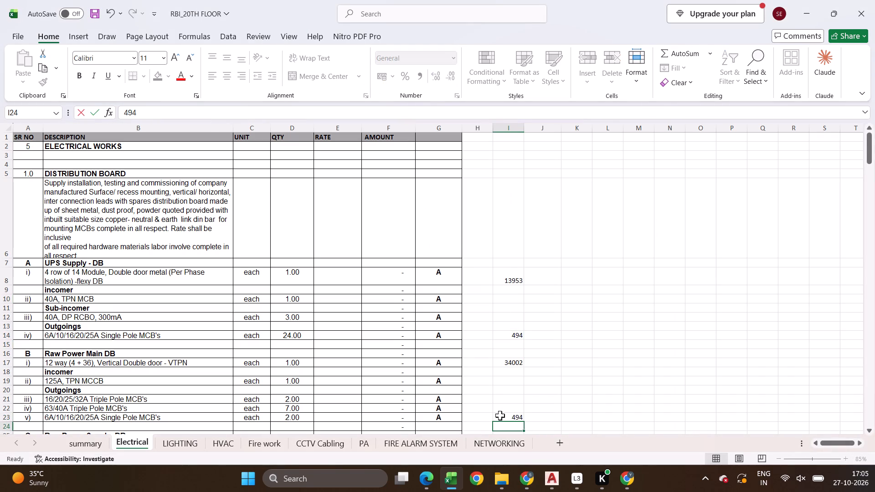
pyautogui.scroll(-4, 495, 386)
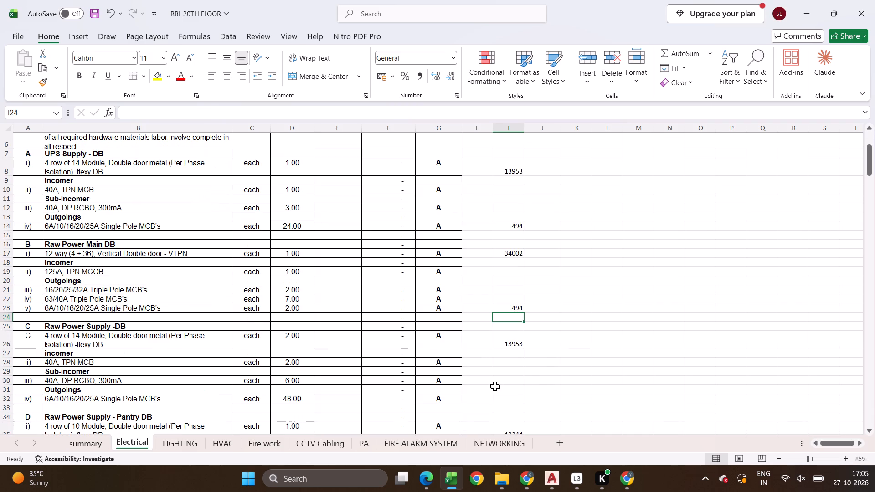
pyautogui.click(506, 399)
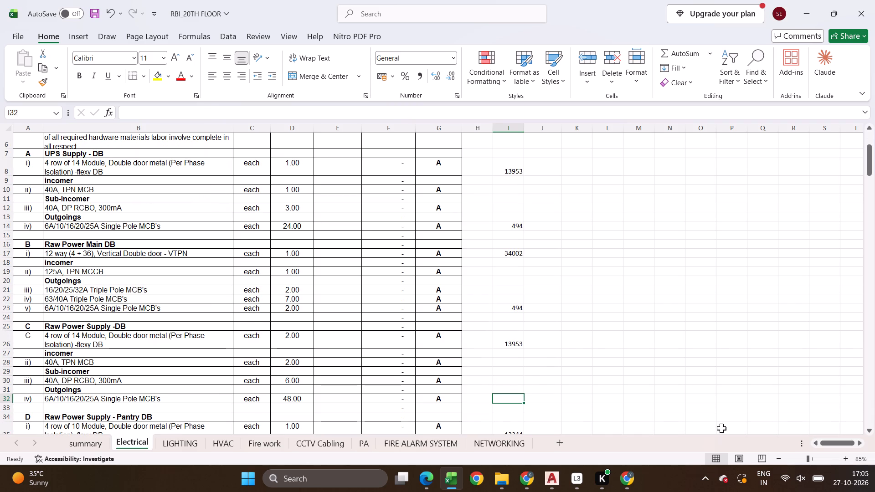
pyautogui.write('494')
pyautogui.press('Return')
pyautogui.scroll(-5, 576, 385)
pyautogui.click(514, 350)
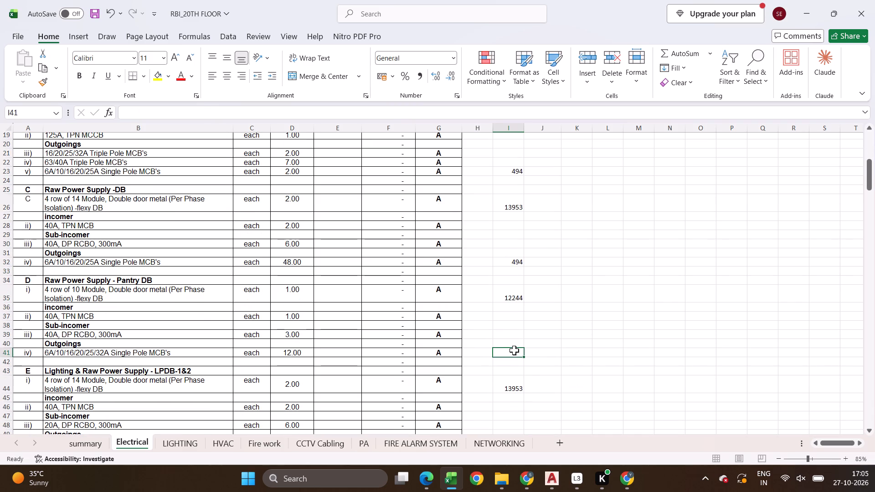
pyautogui.write('494')
pyautogui.press('Return')
# Enter 494 in cell I50 for the single pole MCBs under Lighting & Raw Power Supply - LPDB-1&2.
pyautogui.press('Return')
pyautogui.press('Return')
pyautogui.press('Return')
pyautogui.press('Return')
pyautogui.press('Return')
pyautogui.press('Return')
pyautogui.press('Return')
pyautogui.press('Return')
pyautogui.press('Return')
pyautogui.press('Return')
pyautogui.press('Return')
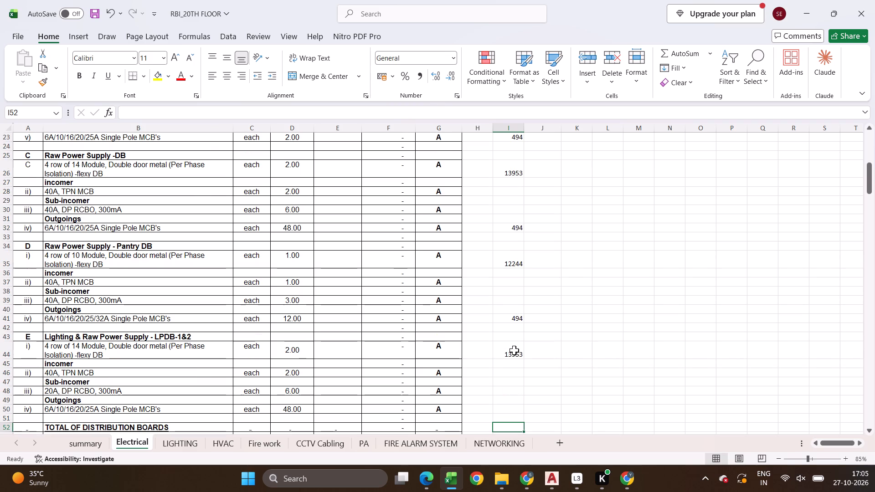
pyautogui.press('Up')
pyautogui.press('Up')
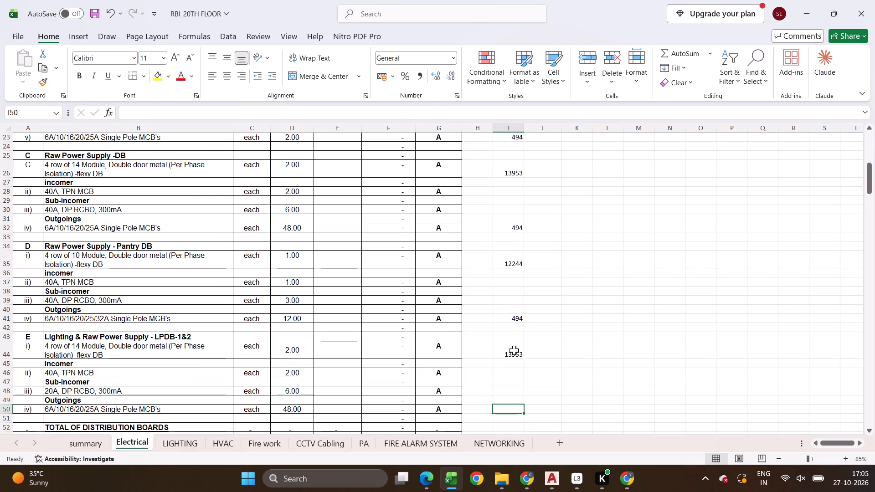
pyautogui.write('459')
pyautogui.press('Escape')
pyautogui.write('494')
pyautogui.press('Return')
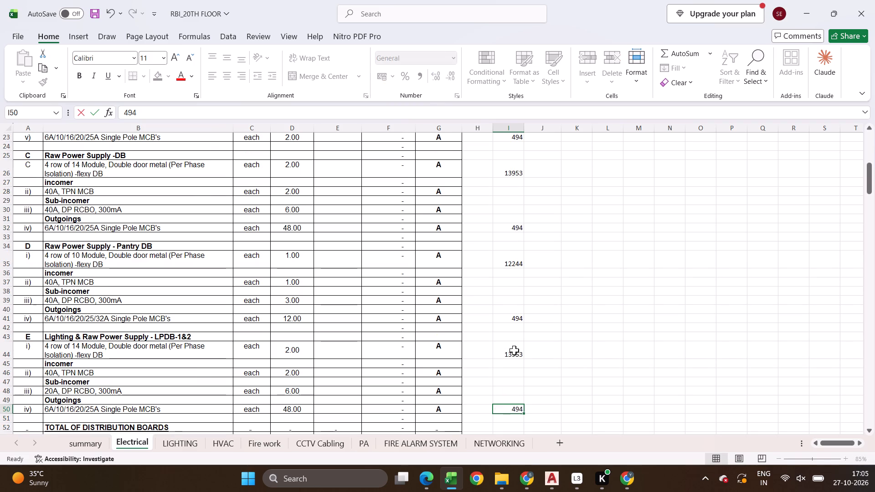
# Look up the 40A Triple Pole + Neutral MCB in the Legrand list and enter its price, 5119, in cell I10 under UPS Supply - DB.
pyautogui.scroll(10, 514, 350)
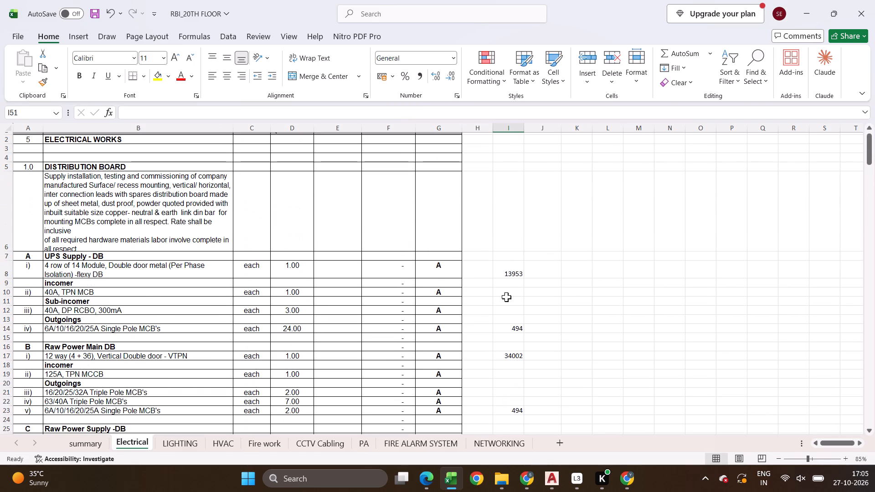
pyautogui.click(506, 297)
pyautogui.click(509, 291)
pyautogui.hotkey('alt', 'Tab')
pyautogui.scroll(-2, 509, 291)
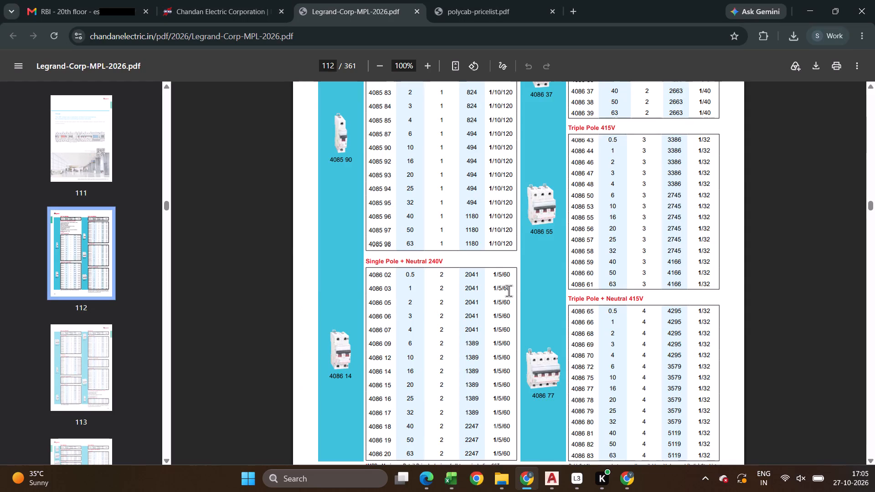
pyautogui.scroll(-3, 509, 291)
pyautogui.scroll(4, 509, 291)
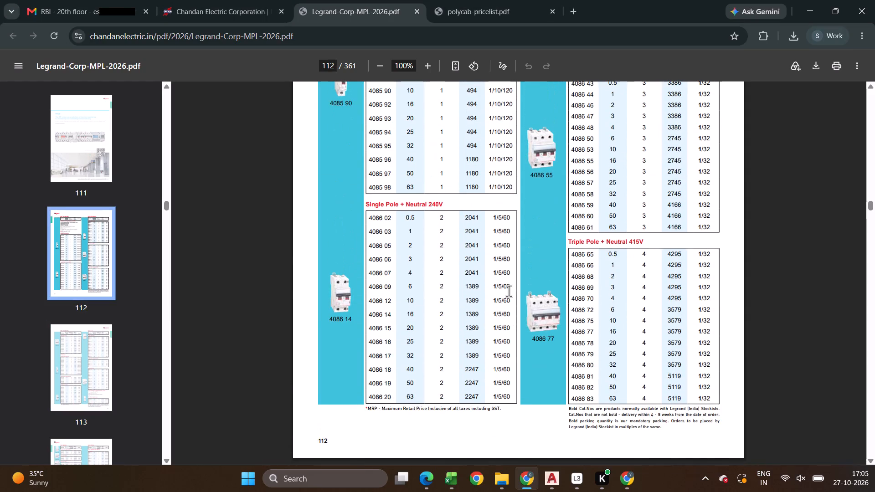
pyautogui.hotkey('alt', 'Tab')
pyautogui.write('5119')
pyautogui.press('Return')
# Price the Raw Power Main DB's triple pole MCBs from the Legrand list: 3579 in I21 for 16/20/25/32A and 5119 in I22 for 63/40A.
pyautogui.press('Return')
pyautogui.press('Return')
pyautogui.press('Return')
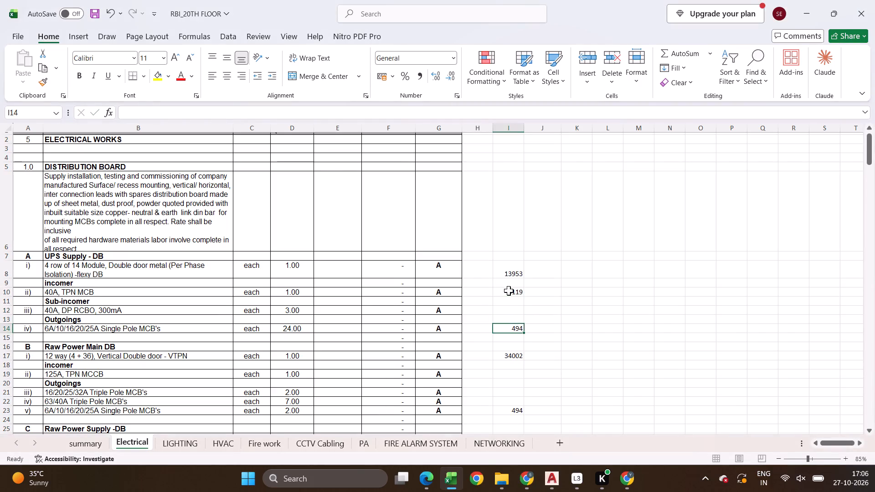
pyautogui.press('Return')
pyautogui.press('Return')
pyautogui.press('Return')
pyautogui.press('Return')
pyautogui.press('Return')
pyautogui.press('Return')
pyautogui.press('Return')
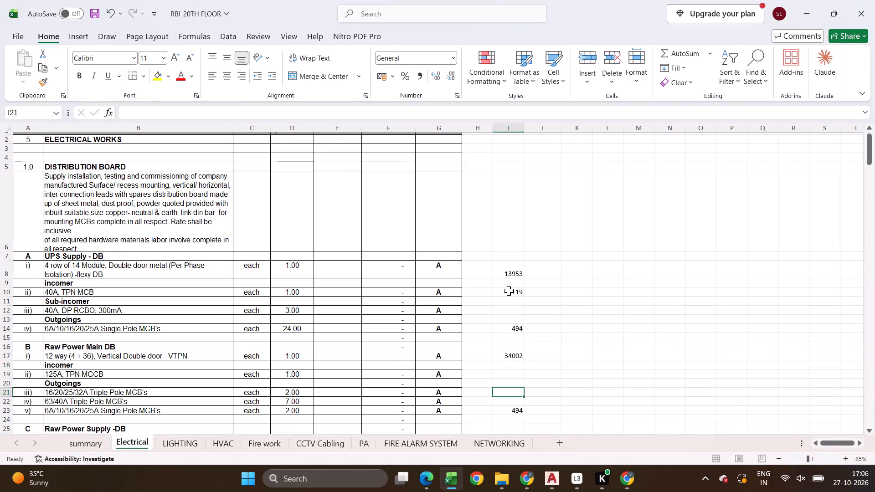
pyautogui.hotkey('alt', 'Tab')
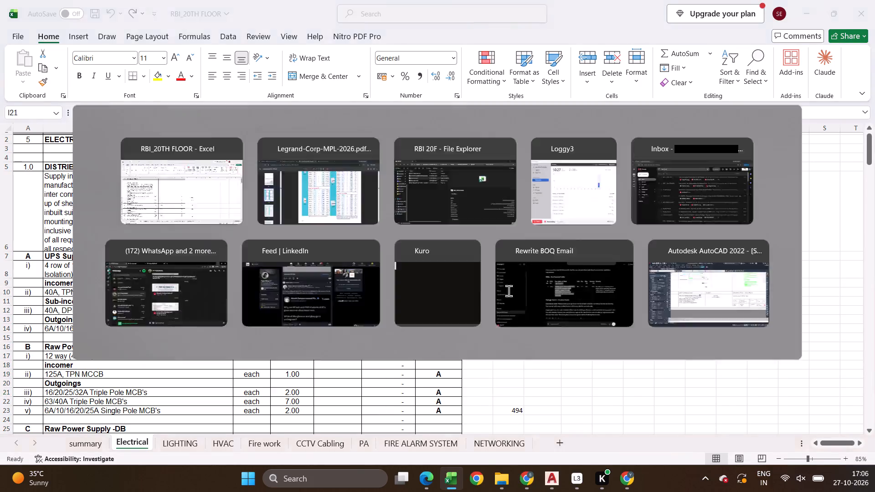
pyautogui.hotkey('alt', 'Tab')
pyautogui.write('3579')
pyautogui.press('Return')
pyautogui.hotkey('alt', 'Tab')
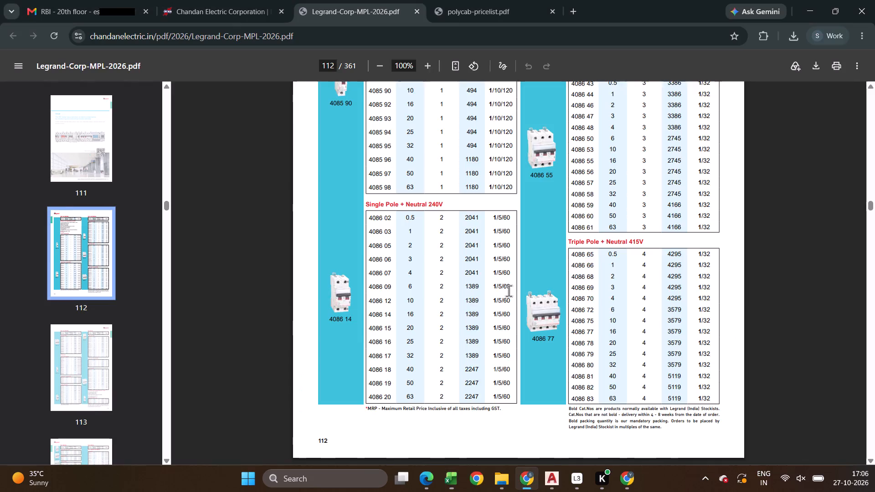
pyautogui.hotkey('alt', 'Tab')
pyautogui.write('5119')
pyautogui.press('Return')
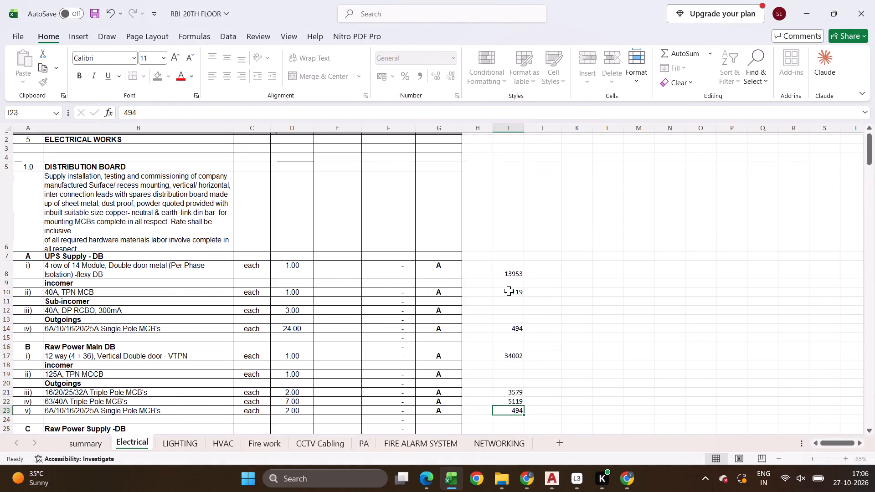
# Enter 5119 for the 40A TPN MCB incomers of the Raw Power Supply, Pantry and LPDB-1&2 boards in cells I28, I37 and I46.
pyautogui.scroll(-5, 507, 298)
pyautogui.click(507, 331)
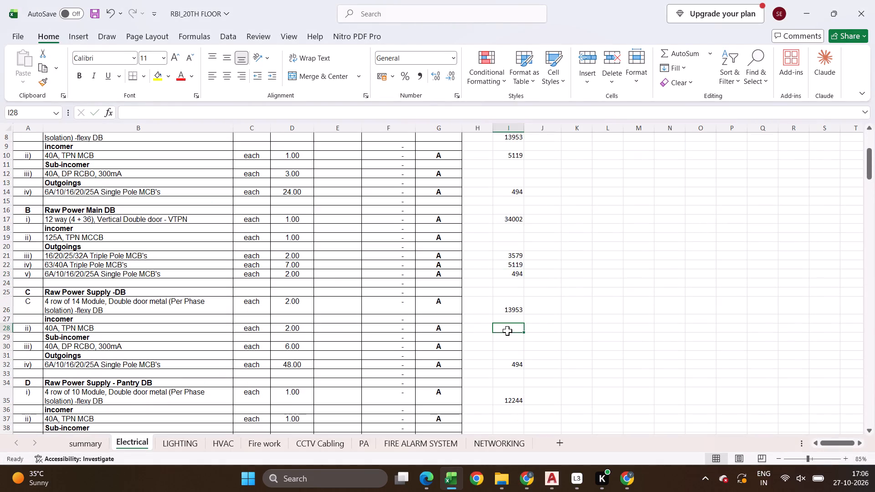
pyautogui.write('5119')
pyautogui.press('Return')
pyautogui.press('Return')
pyautogui.press('Return')
pyautogui.scroll(-4, 571, 302)
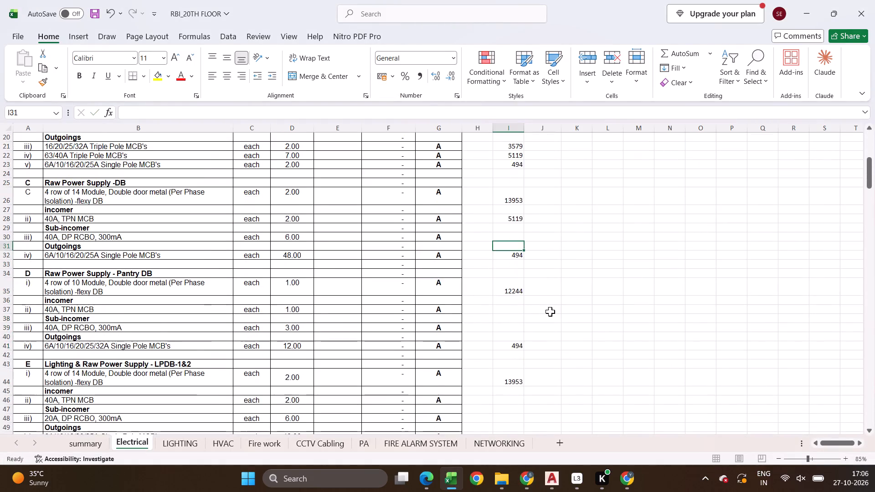
pyautogui.click(509, 311)
pyautogui.write('5119')
pyautogui.press('Return')
pyautogui.press('Return')
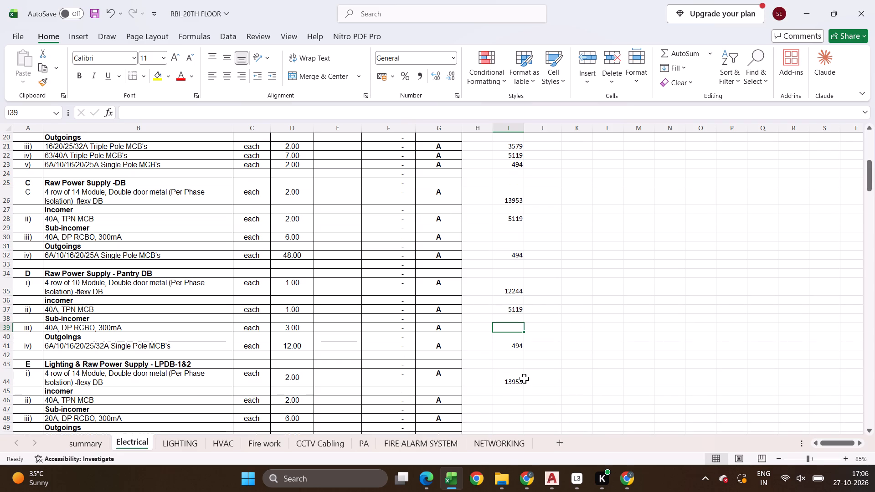
pyautogui.click(507, 400)
pyautogui.write('5119')
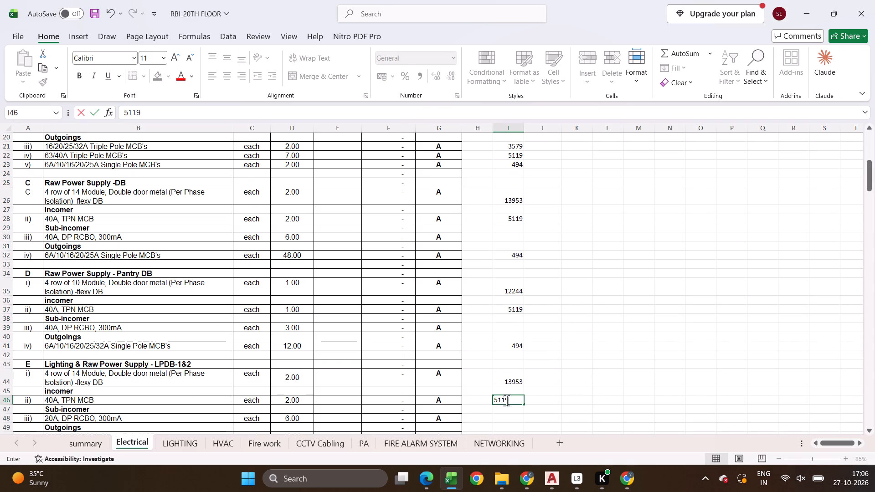
pyautogui.press('Return')
# Look up the 40A double pole 300 mA DX³ RCBO and enter its price, 9760, in cell I12 under UPS Supply - DB.
pyautogui.scroll(-3, 493, 394)
pyautogui.scroll(10, 489, 358)
pyautogui.click(499, 254)
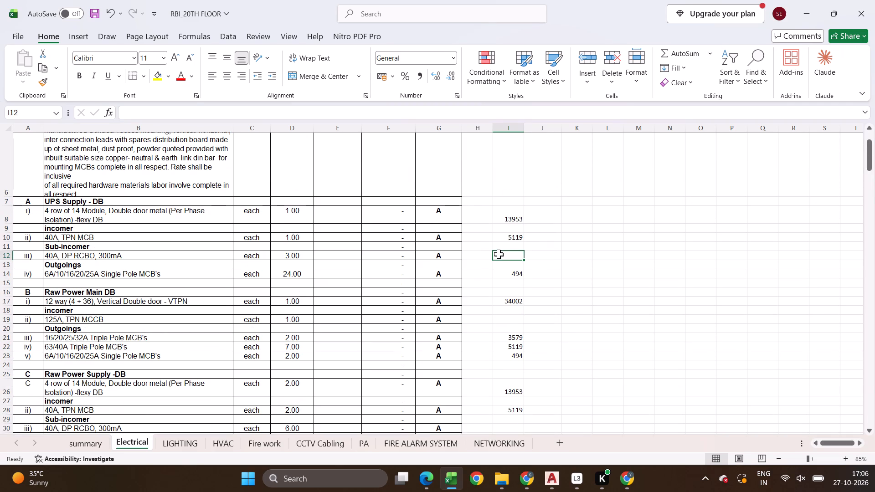
pyautogui.hotkey('alt', 'Tab')
pyautogui.scroll(-13, 543, 292)
pyautogui.scroll(1, 545, 299)
pyautogui.scroll(-20, 545, 299)
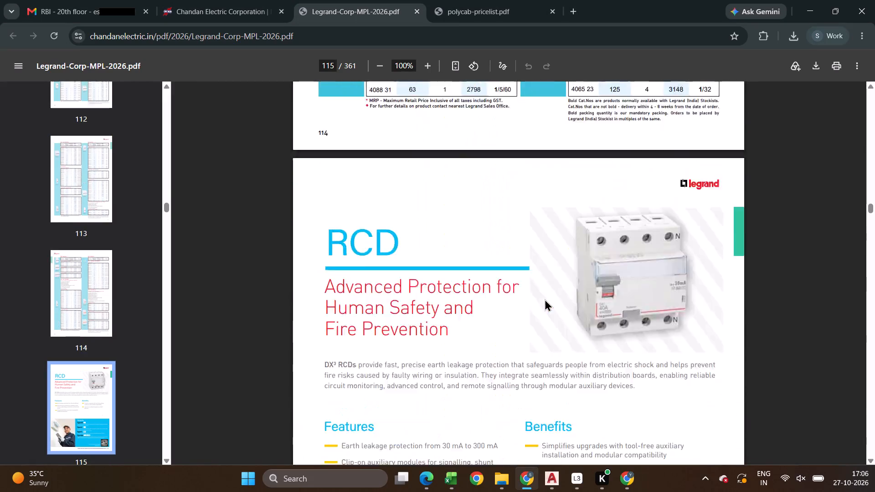
pyautogui.scroll(1, 545, 299)
pyautogui.scroll(-13, 545, 299)
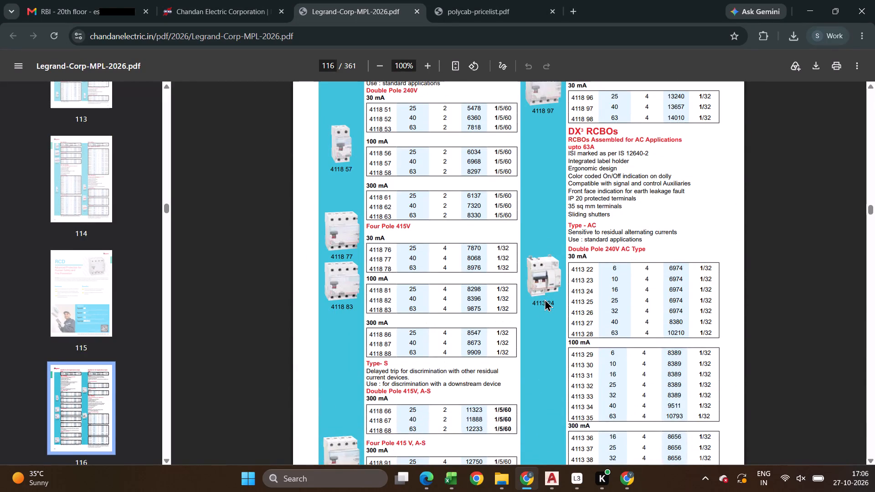
pyautogui.hotkey('alt', 'Tab')
pyautogui.hotkey('alt', 'Tab')
pyautogui.scroll(-2, 541, 300)
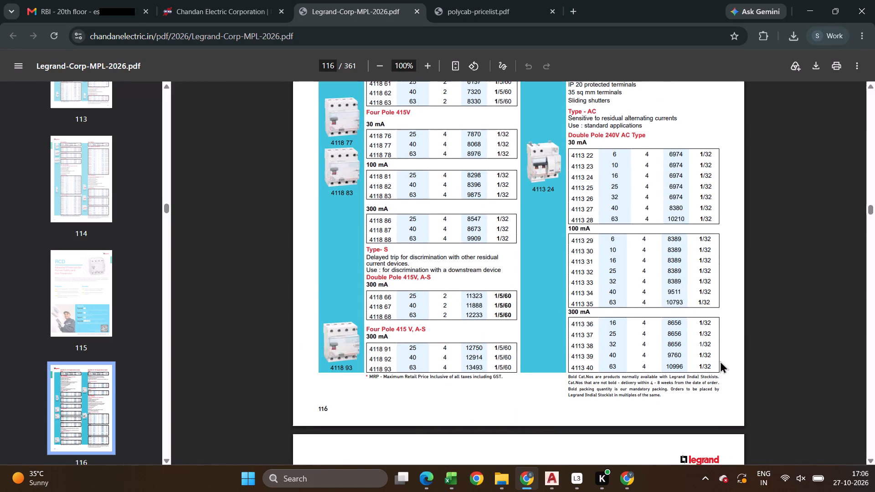
pyautogui.hotkey('alt', 'Tab')
pyautogui.write('9760')
pyautogui.press('Return')
# Enter 9760 in cell I30 for the 40A DP RCBO under Raw Power Supply -DB.
pyautogui.press('Return')
pyautogui.press('Return')
pyautogui.press('Return')
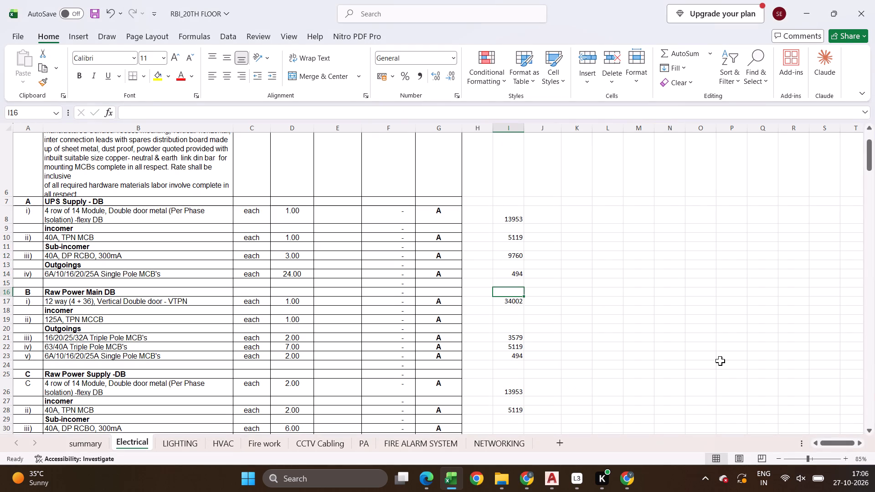
pyautogui.press('Return')
pyautogui.press('Return')
pyautogui.press('Return')
pyautogui.press('Return')
pyautogui.press('Return')
pyautogui.press('Return')
pyautogui.scroll(-1, 653, 341)
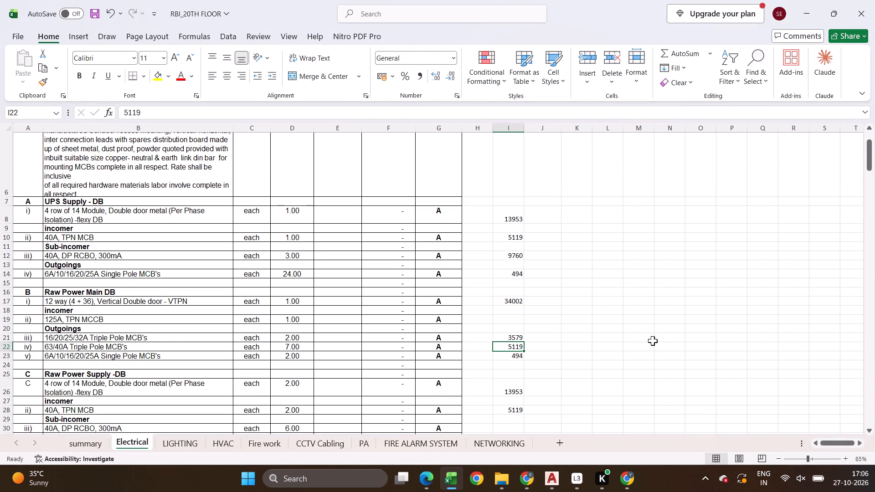
pyautogui.scroll(-2, 652, 341)
pyautogui.click(511, 343)
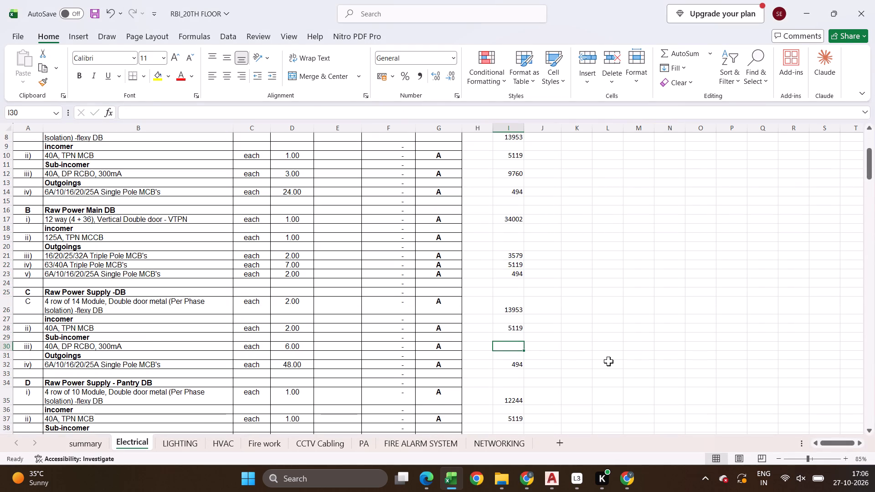
pyautogui.write('9760')
pyautogui.press('Return')
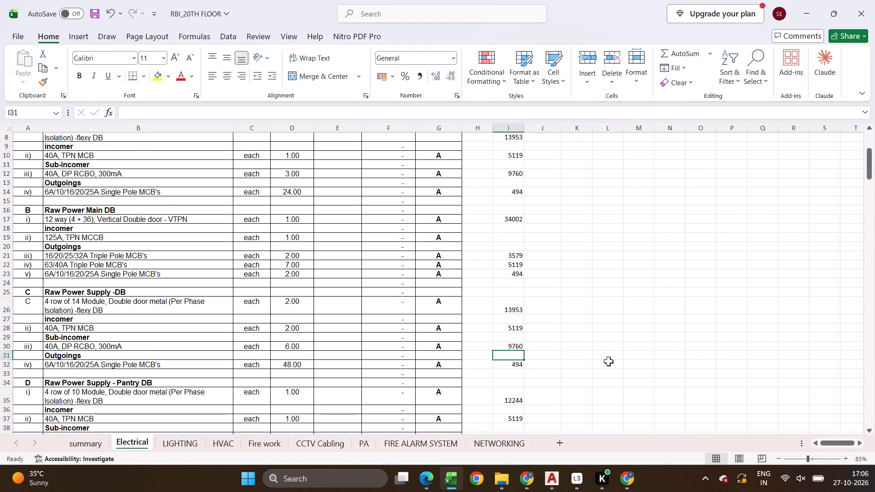
# Enter 9760 in cell I39 for the 40A DP RCBO under Raw Power Supply - Pantry DB.
pyautogui.scroll(-4, 603, 370)
pyautogui.click(520, 332)
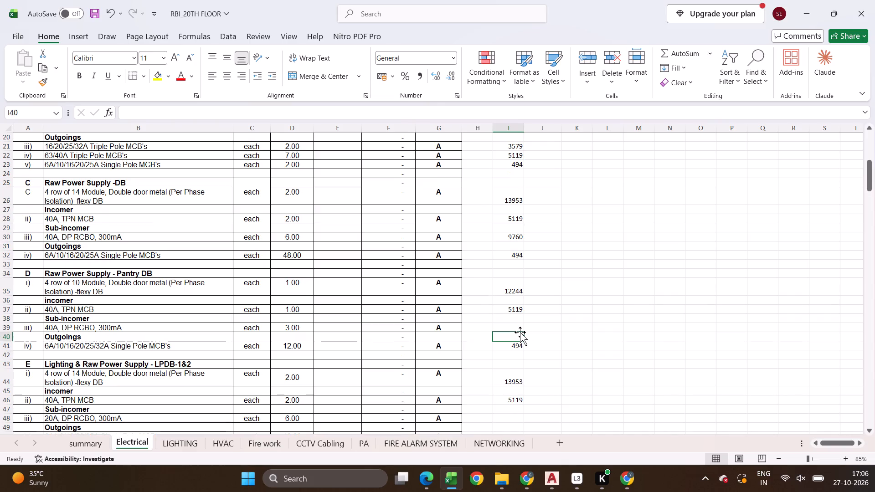
pyautogui.press('Up')
pyautogui.press('8')
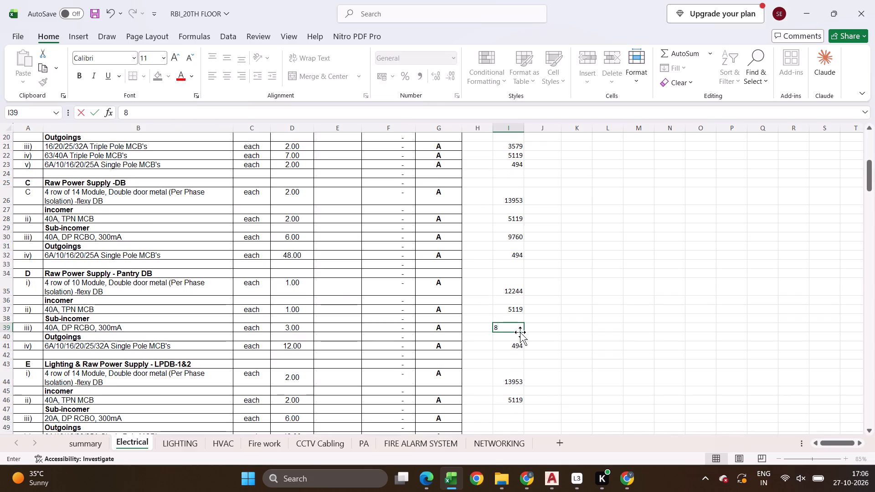
pyautogui.press('Escape')
pyautogui.write('9760')
pyautogui.press('Return')
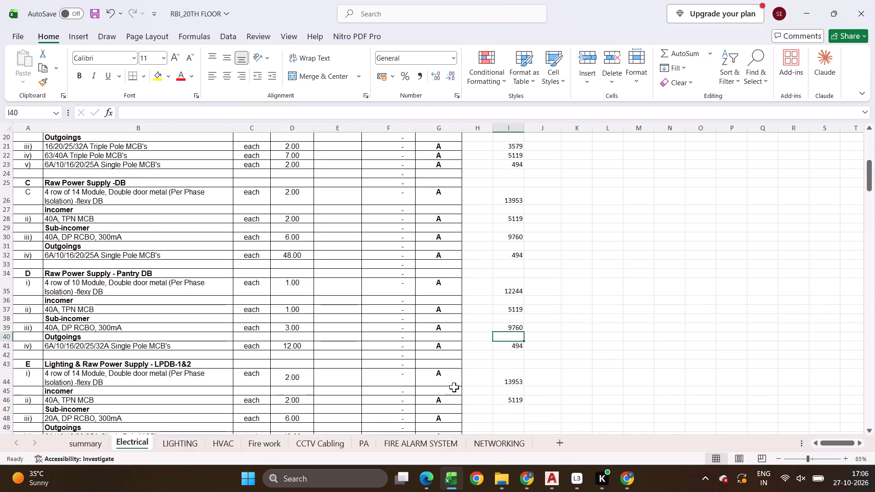
# Look up the 20A-range double pole 300 mA RCBO price and enter 8656 in cell I48 under LPDB-1&2.
pyautogui.click(508, 418)
pyautogui.hotkey('alt', 'Tab')
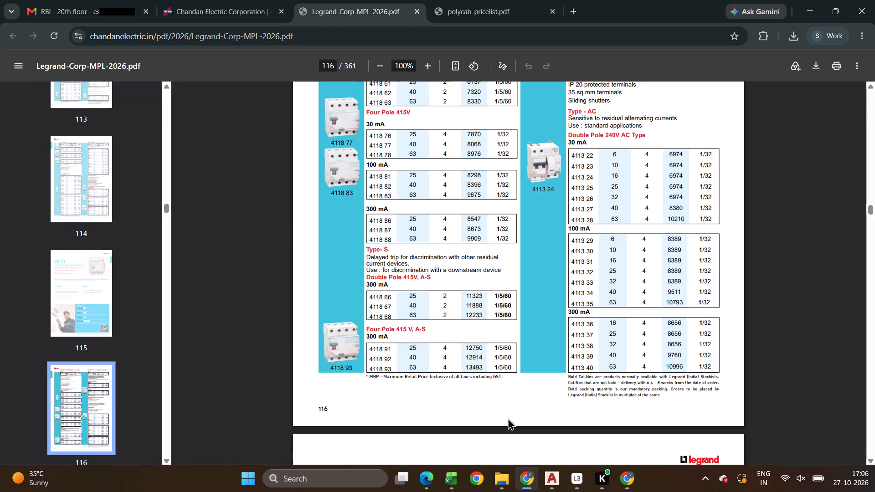
pyautogui.hotkey('alt', 'Tab')
pyautogui.write('8656')
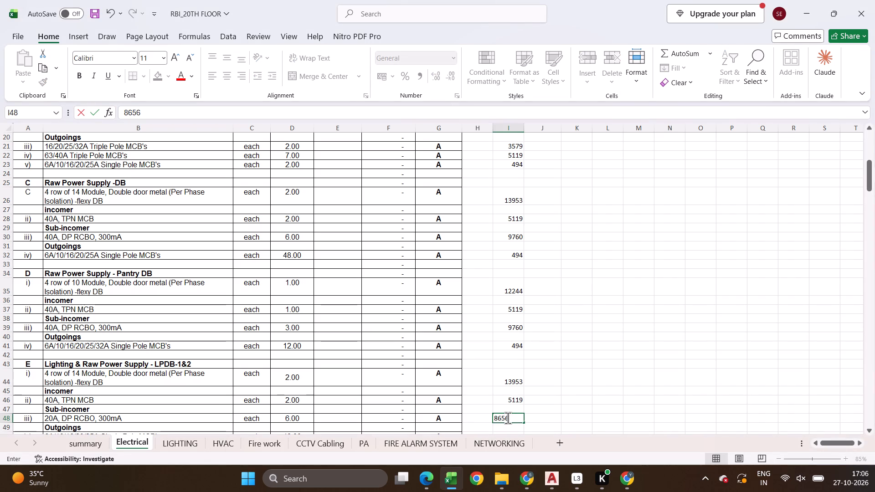
pyautogui.press('Return')
# Select I19 for the 125A TPN MCCB, and search the Legrand price list for MCCB up to the DPX³ MCCB price table.
pyautogui.scroll(-4, 489, 379)
pyautogui.scroll(5, 489, 379)
pyautogui.scroll(7, 574, 204)
pyautogui.scroll(-1, 557, 217)
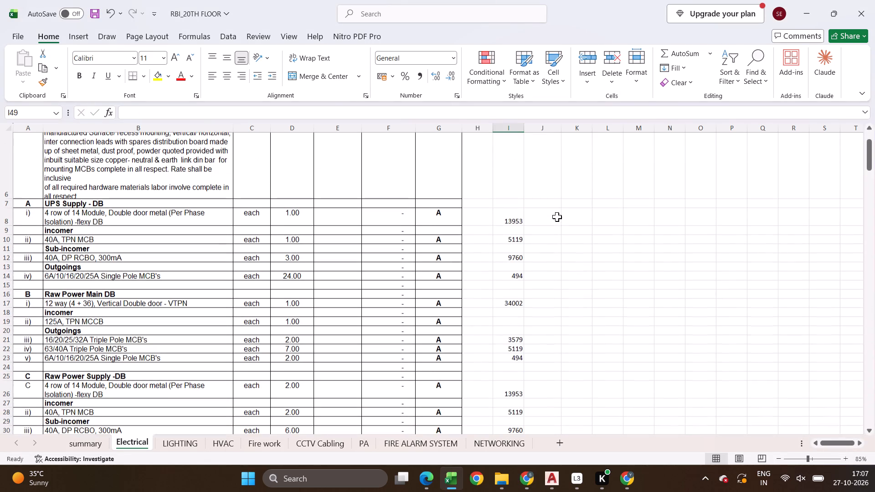
pyautogui.click(515, 318)
pyautogui.hotkey('alt', 'Tab')
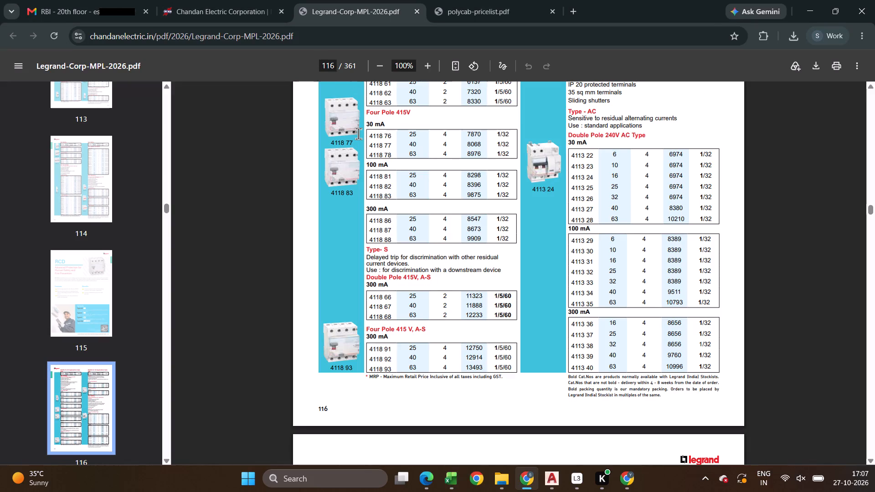
pyautogui.hotkey('ctrl', 'f')
pyautogui.write('MCCB')
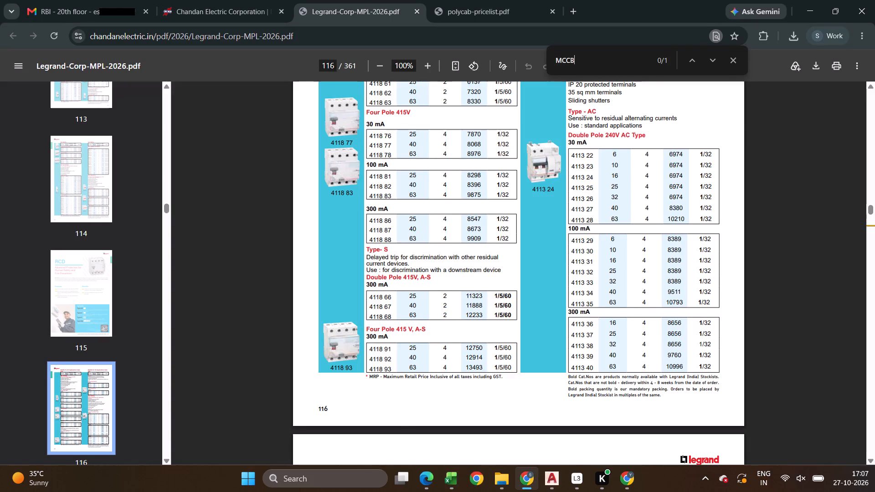
pyautogui.press('Return')
pyautogui.press('Return')
pyautogui.press('Return')
pyautogui.press('Return')
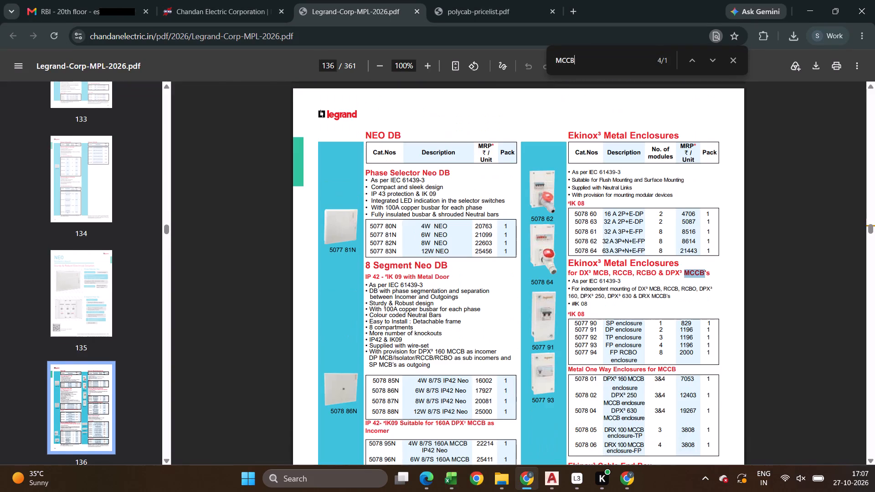
pyautogui.press('Return')
pyautogui.press('Return')
pyautogui.press('Return')
pyautogui.press('Return')
pyautogui.press('Return')
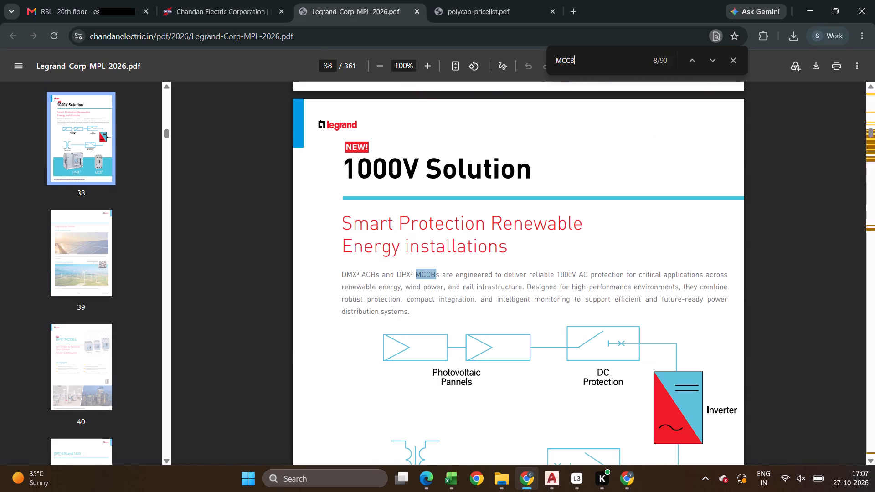
pyautogui.press('Return')
pyautogui.press('Return')
pyautogui.press('Return')
pyautogui.press('Return')
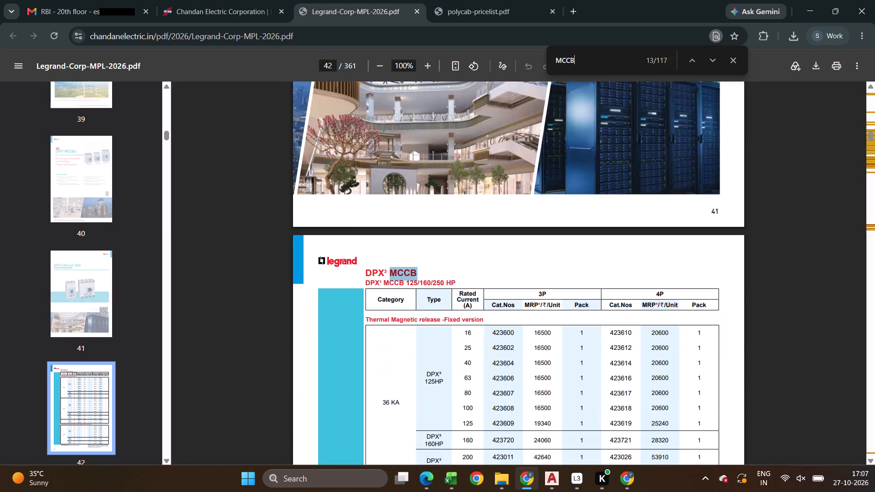
pyautogui.press('Escape')
# Examine the DPX³ 125/160/250 HP MCCB price tables for a match to the tender's 125A TPN MCCB.
pyautogui.scroll(-2, 469, 327)
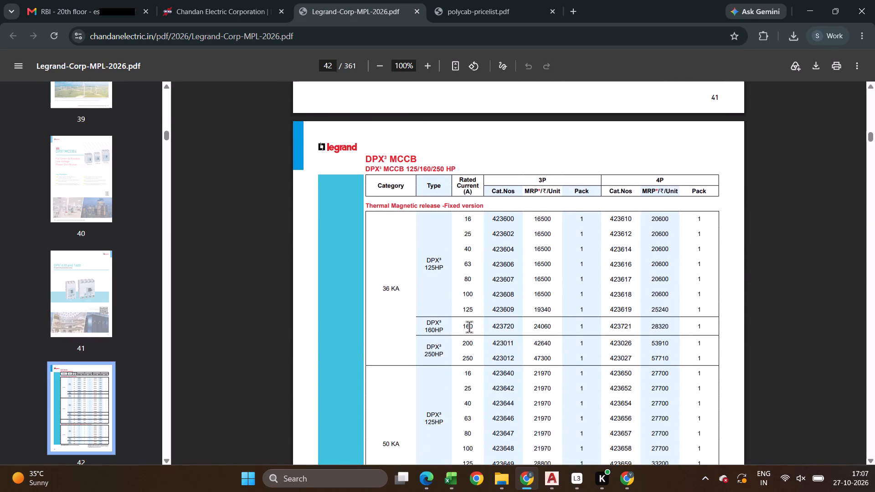
pyautogui.scroll(-4, 469, 327)
pyautogui.hotkey('alt', 'Tab')
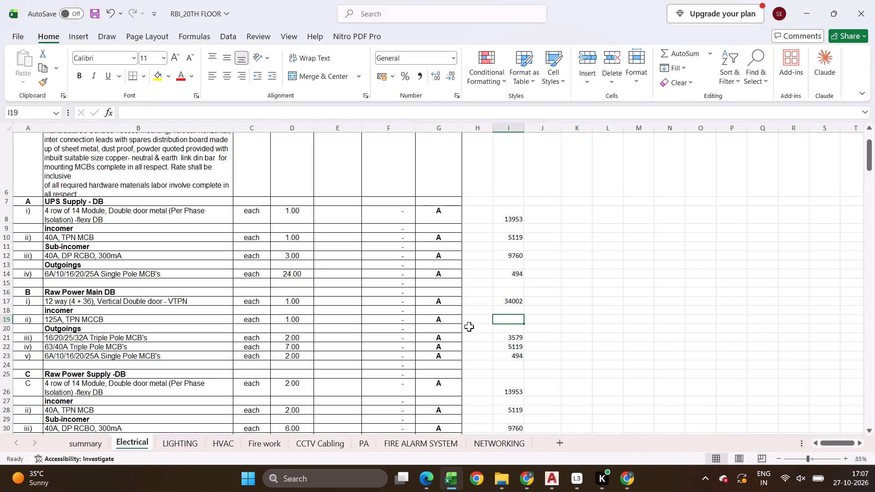
pyautogui.hotkey('alt', 'Tab')
pyautogui.scroll(-4, 469, 327)
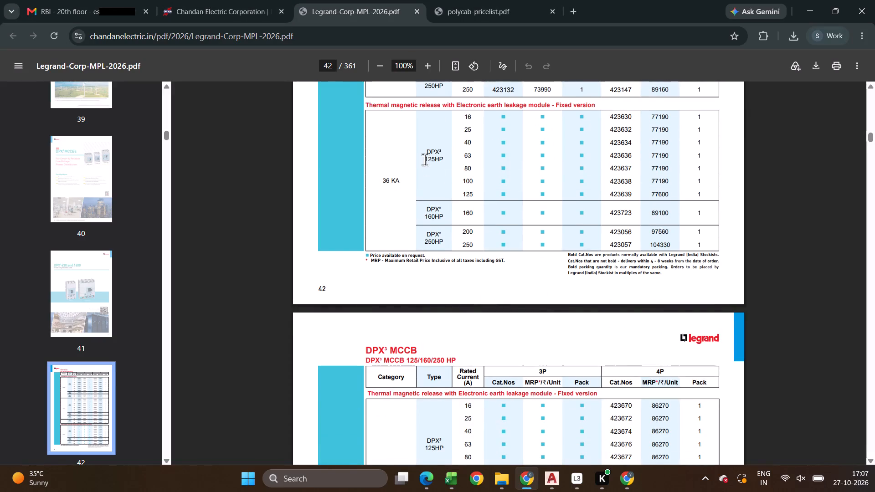
pyautogui.scroll(-4, 477, 276)
pyautogui.scroll(3, 478, 283)
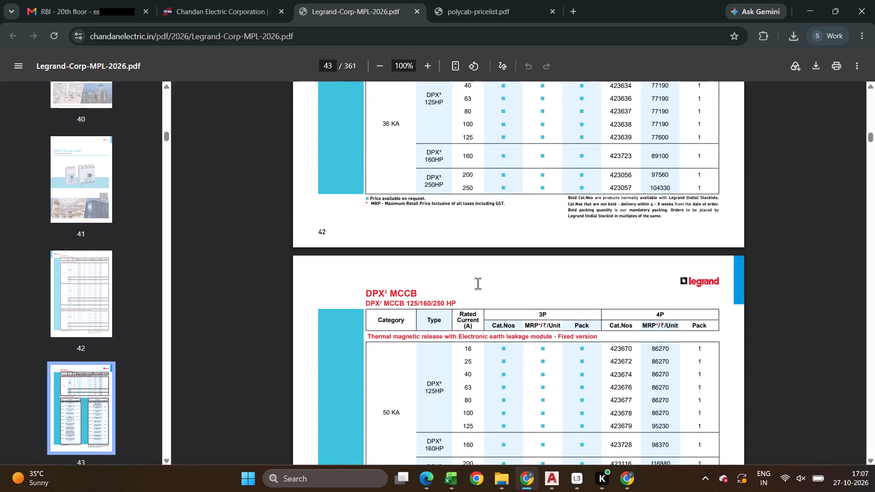
pyautogui.scroll(-5, 478, 283)
pyautogui.hotkey('alt', 'Tab')
pyautogui.hotkey('alt', 'Tab')
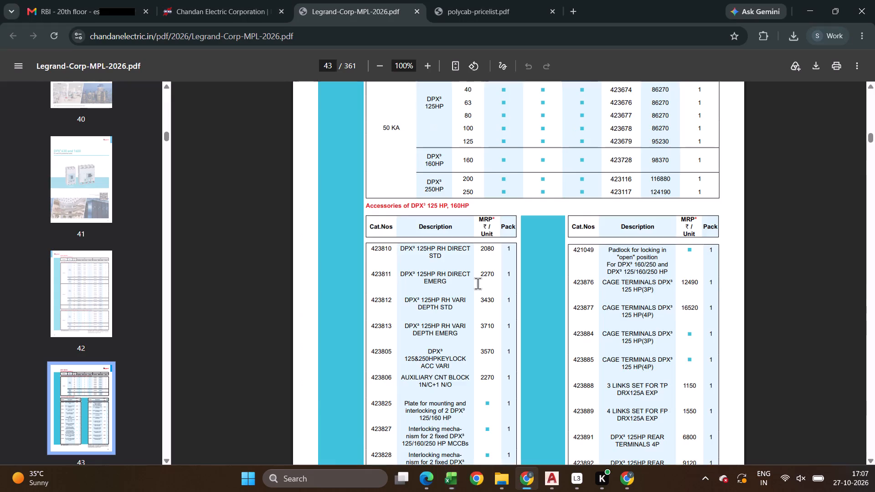
# Look through the following DPX³ MCCB pages, including the electronic S1 and S10 protection units, for a suitable 125A MCCB.
pyautogui.scroll(-9, 478, 283)
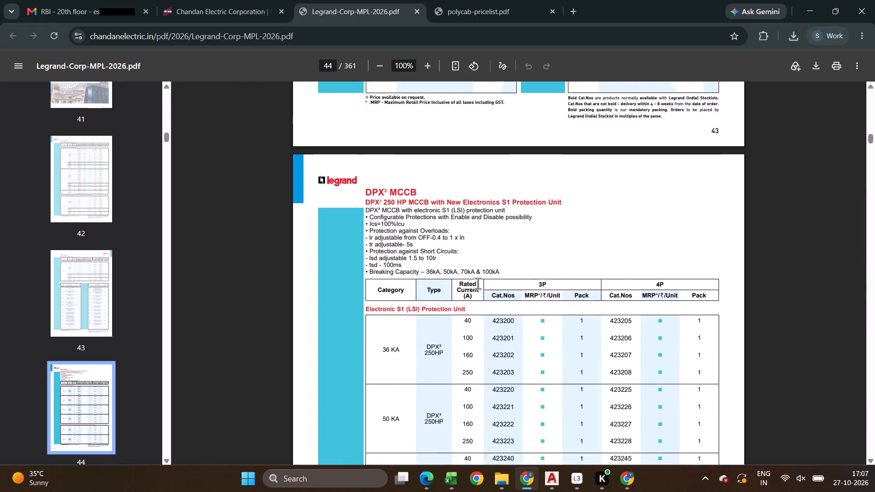
pyautogui.scroll(-15, 478, 283)
pyautogui.scroll(3, 478, 283)
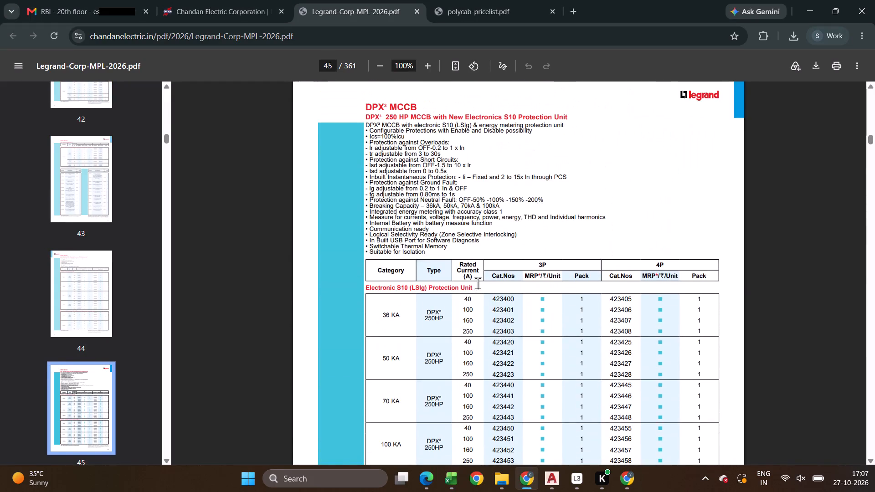
pyautogui.scroll(-9, 478, 283)
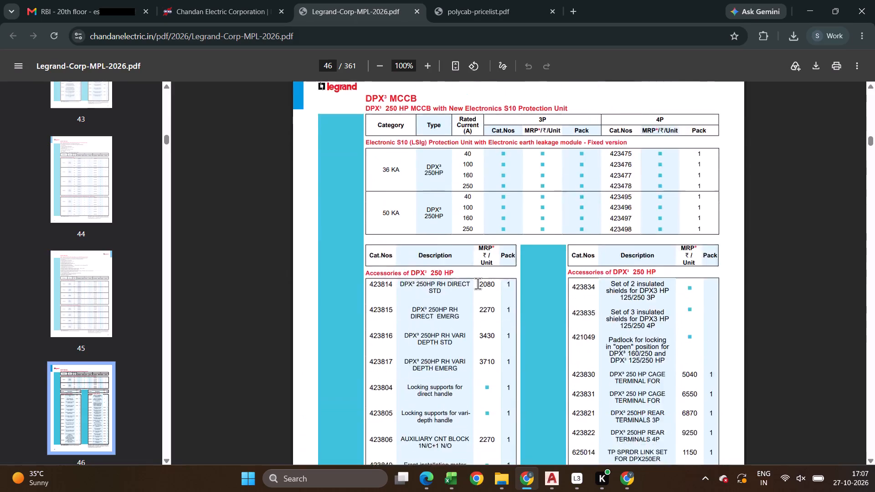
pyautogui.scroll(-9, 478, 283)
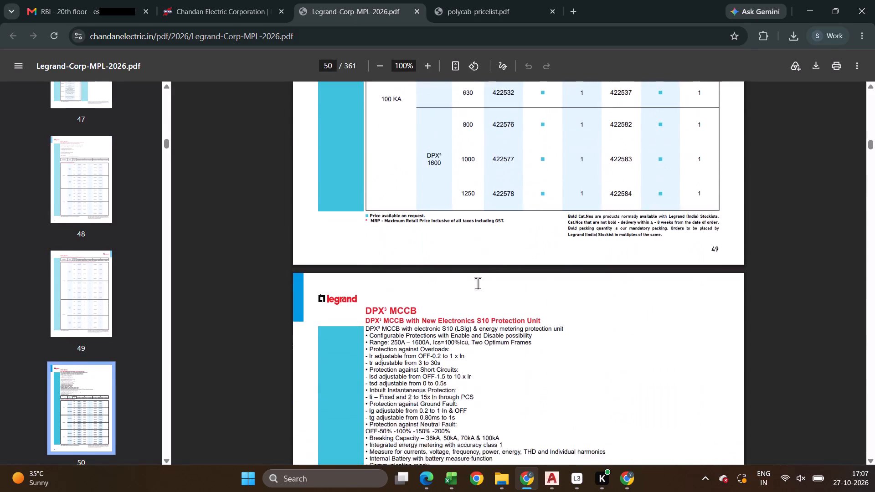
pyautogui.scroll(-5, 478, 283)
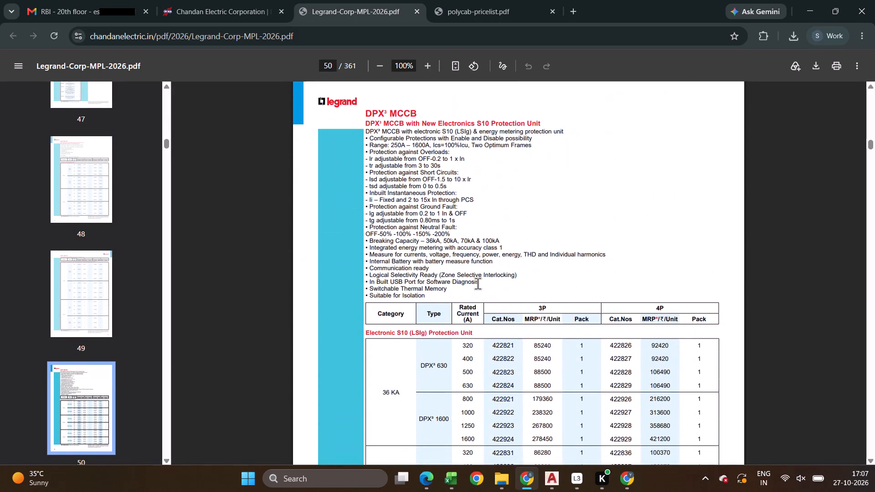
pyautogui.scroll(-6, 478, 283)
# Examine the 16 kA and 25 kA DPX³ 160 thermal magnetic MCCB prices on page 52 against the 125A TPN MCCB item.
pyautogui.scroll(1, 478, 283)
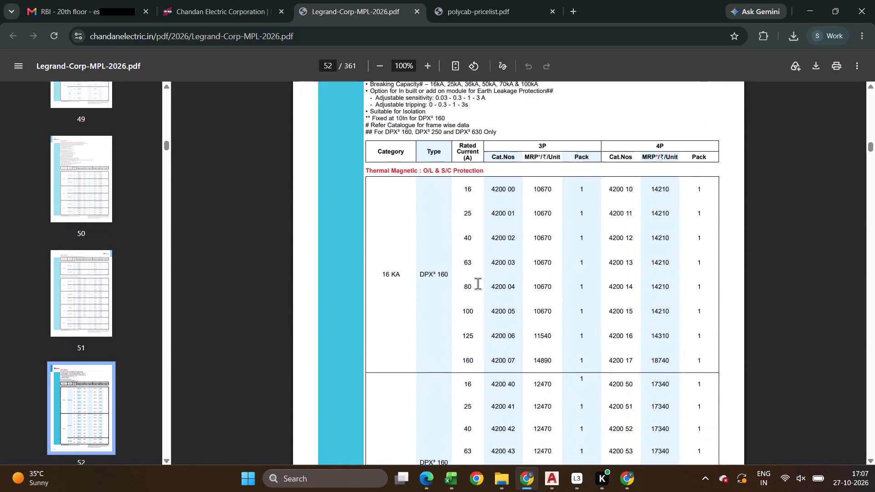
pyautogui.scroll(2, 478, 283)
pyautogui.scroll(-1, 478, 283)
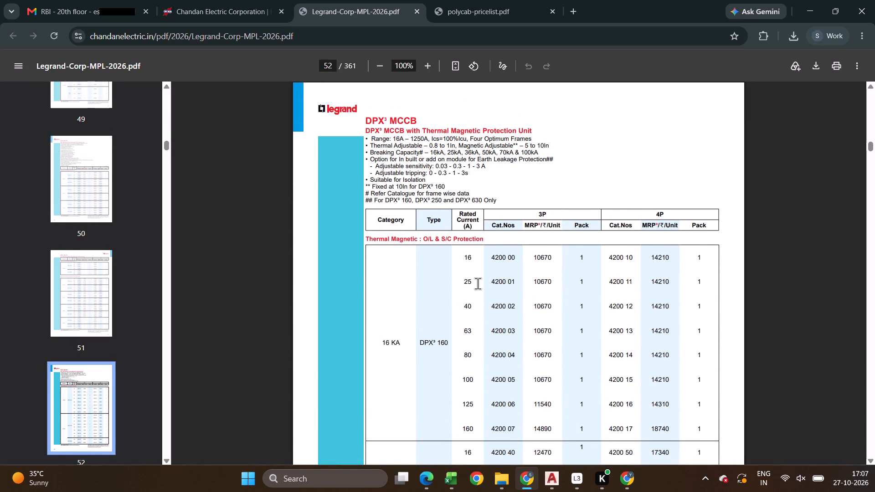
pyautogui.scroll(-2, 478, 283)
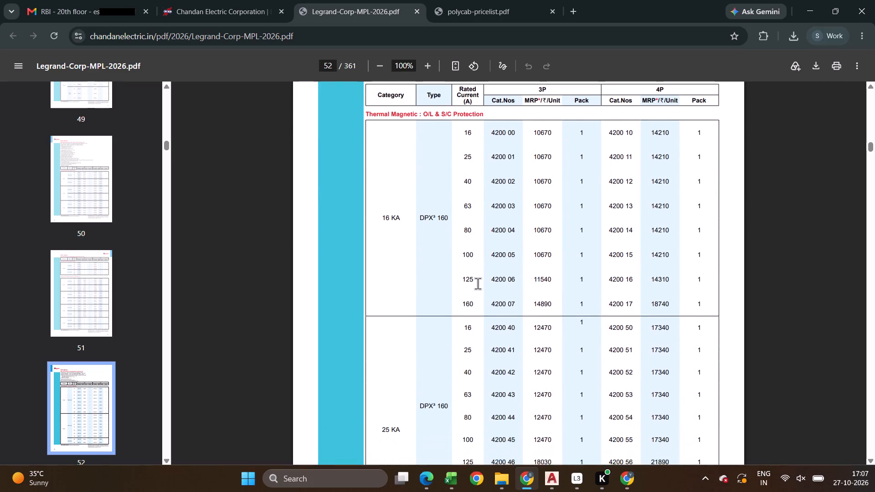
pyautogui.scroll(-1, 478, 283)
pyautogui.hotkey('alt', 'Tab')
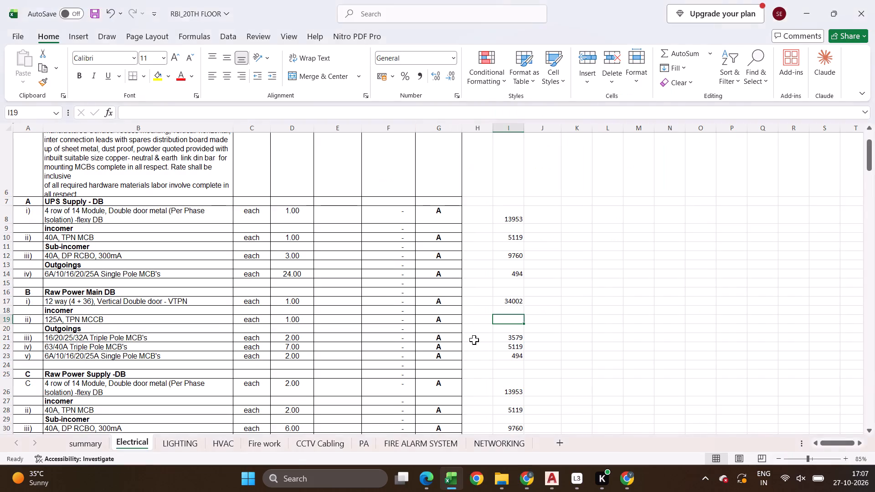
pyautogui.hotkey('alt', 'Tab')
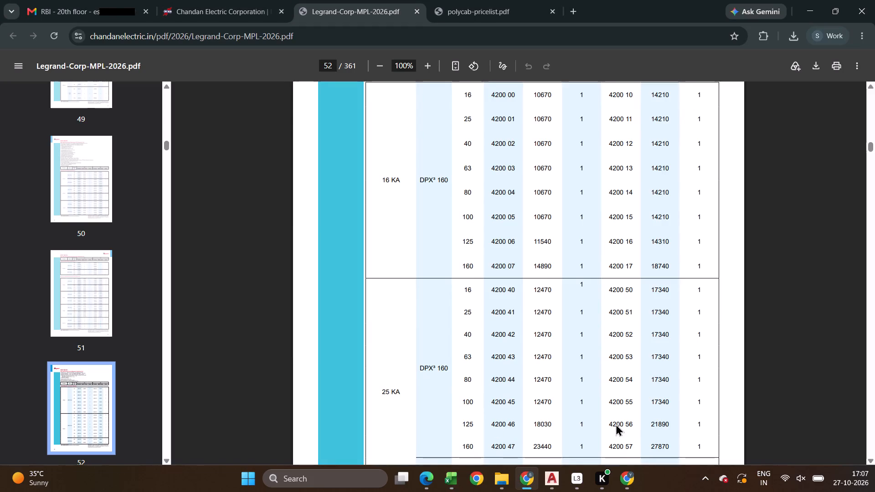
# Copy the 125A four-pole 25 kA DPX³ 160 MCCB price, 21890, into cell I19 as plain text.
pyautogui.moveTo(651, 422); pyautogui.dragTo(664, 423)
pyautogui.moveTo(664, 423); pyautogui.dragTo(671, 423)
pyautogui.hotkey('ctrl', 'c')
pyautogui.hotkey('alt', 'Tab')
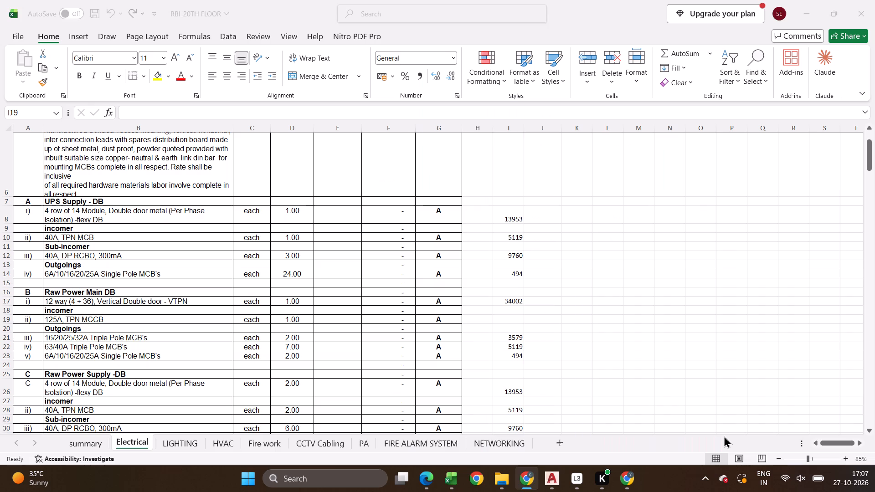
pyautogui.hotkey('ctrl', 'shift', 'v')
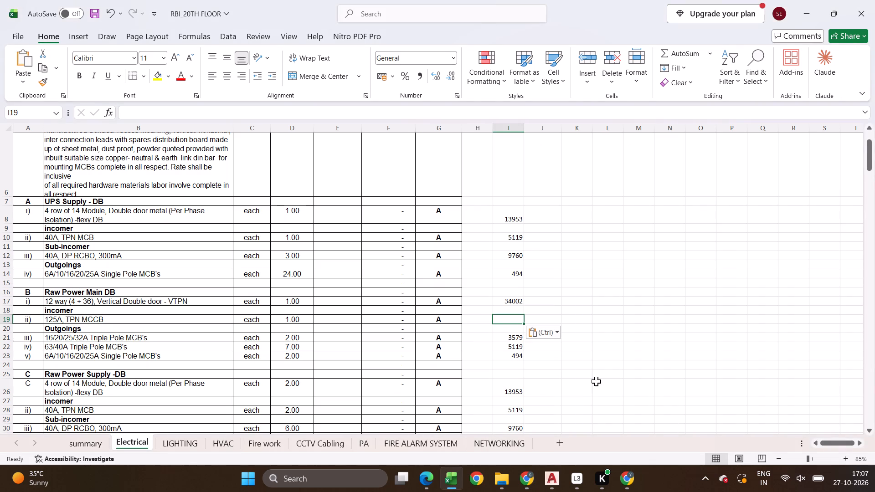
# Add a filter to column I and exclude blanks so only the rows with list prices are shown.
pyautogui.click(505, 132)
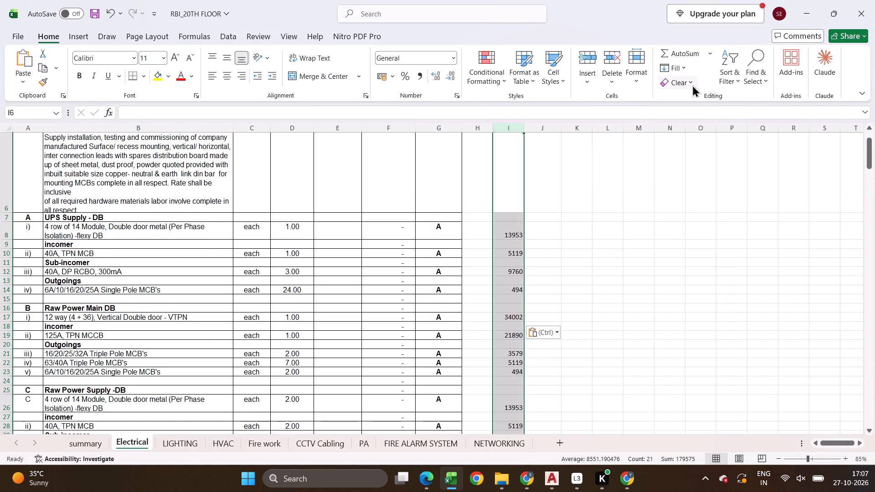
pyautogui.click(735, 72)
pyautogui.click(738, 151)
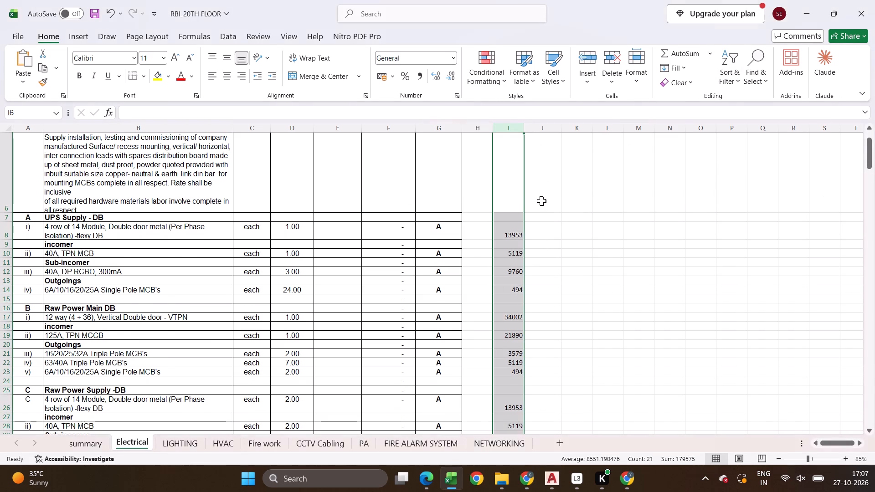
pyautogui.moveTo(541, 202); pyautogui.dragTo(541, 77, button='middle')
pyautogui.scroll(2, 541, 202)
pyautogui.click(520, 134)
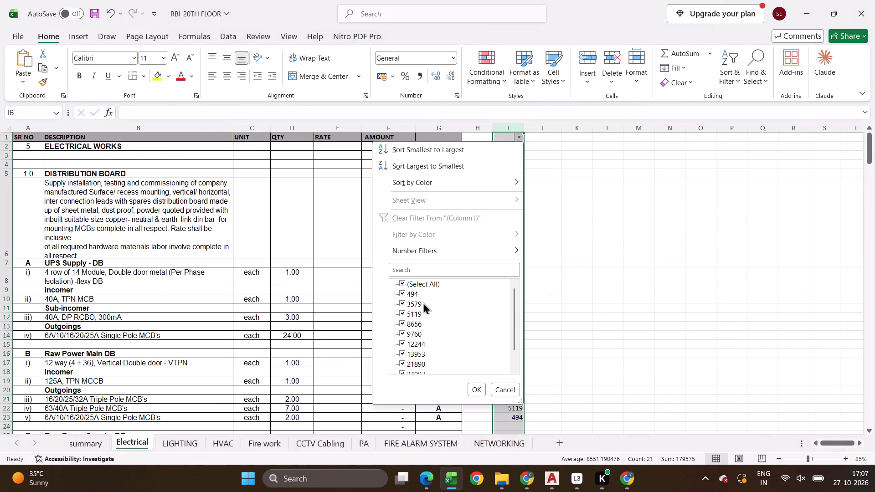
pyautogui.scroll(-6, 419, 309)
pyautogui.click(412, 360)
pyautogui.click(479, 389)
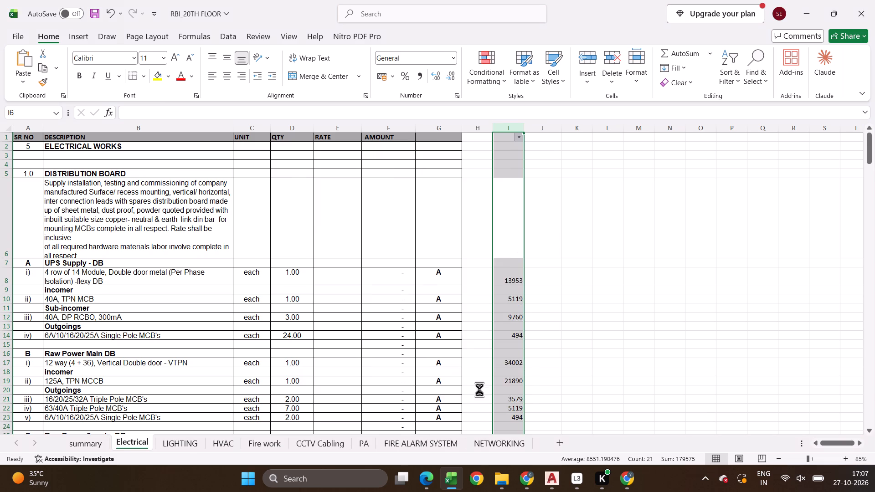
# Enter the factor 0.45 in J8 and multiply it by the list price in K8 with =J8*I8.
pyautogui.click(534, 150)
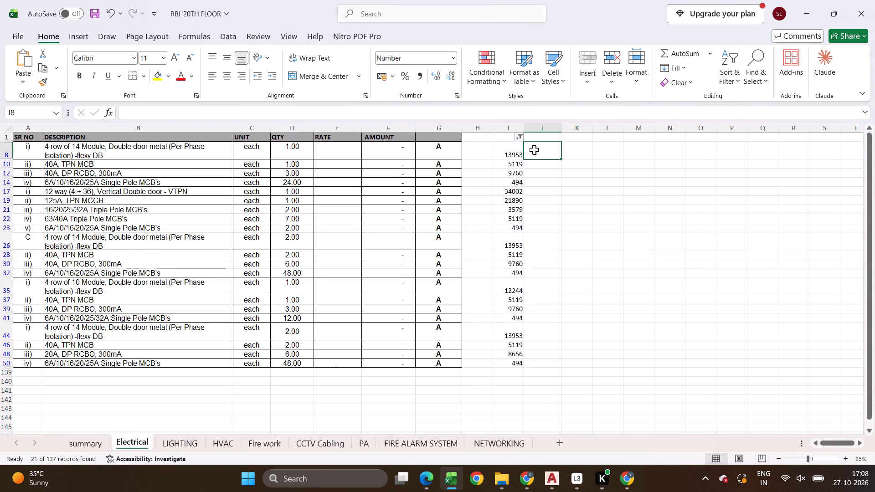
pyautogui.press('.')
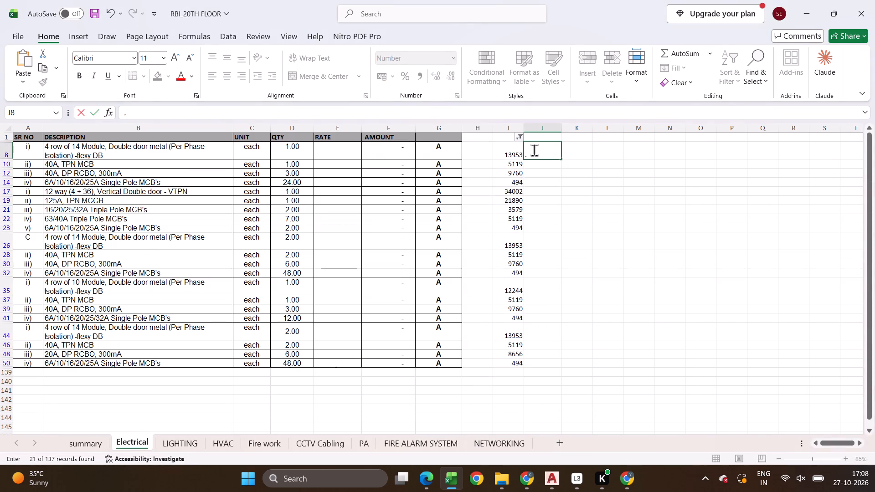
pyautogui.write('45')
pyautogui.press('Right')
pyautogui.press('=')
pyautogui.press('Left')
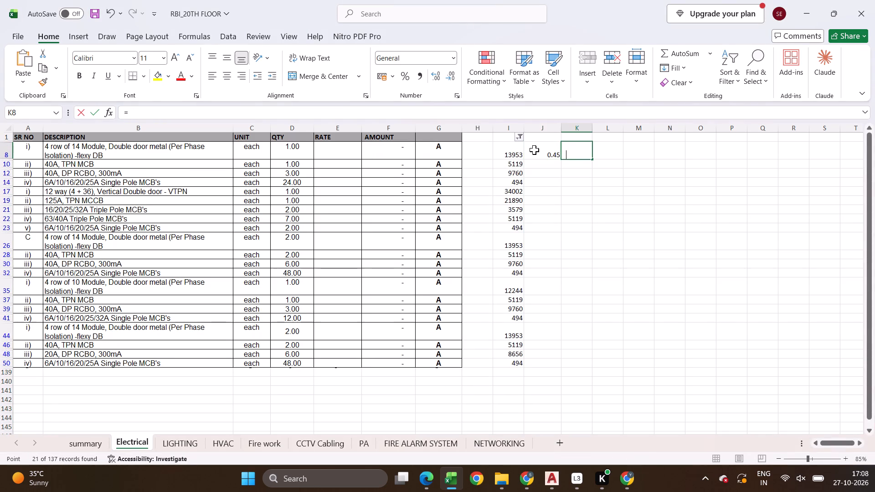
pyautogui.press('*')
pyautogui.press('Left')
pyautogui.press('Left')
pyautogui.press('Return')
pyautogui.press('Up')
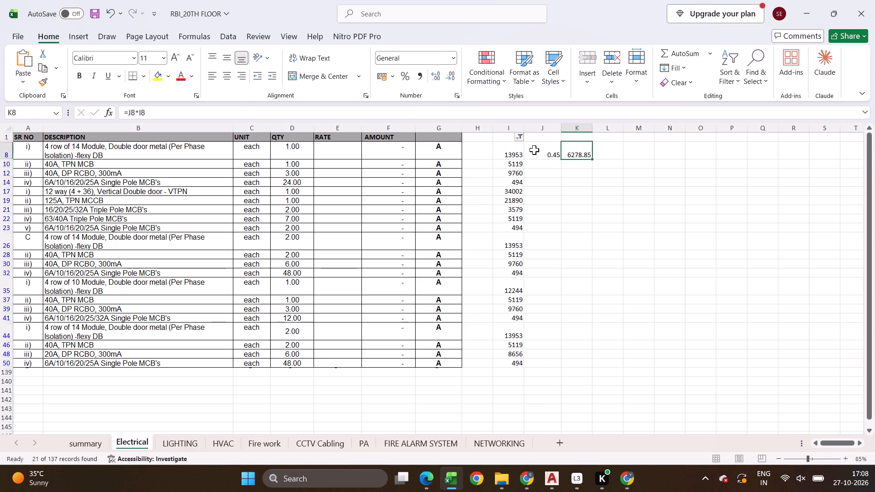
# Fill the J8:K8 factor and discounted price formula down through the filtered rows to row 50.
pyautogui.press('Left')
pyautogui.press('Left')
pyautogui.hotkey('ctrl', 'Down')
pyautogui.press('Right')
pyautogui.hotkey('ctrl', 'shift', 'Up')
pyautogui.hotkey('shift', 'Right')
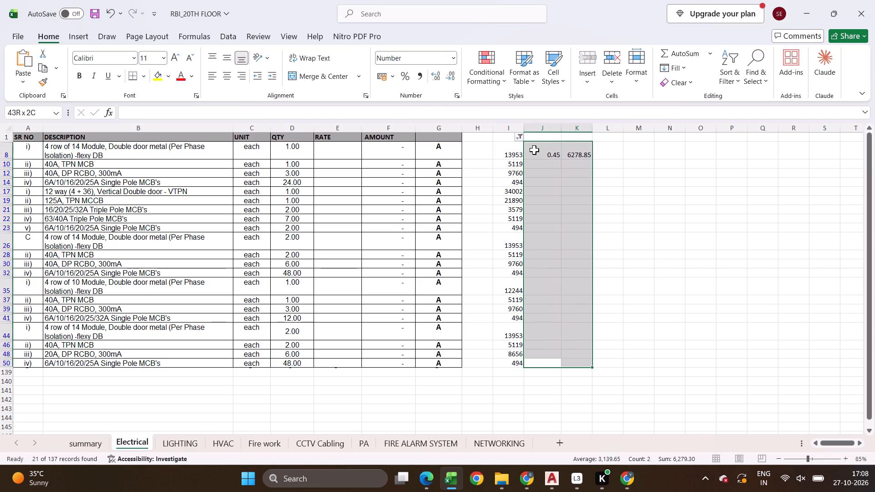
pyautogui.hotkey('ctrl', 'd')
# Enter the factor 1.25 in L8 and multiply it by the K8 price in M8 with =L8*K8.
pyautogui.press('Right')
pyautogui.hotkey('ctrl', 'Up')
pyautogui.press('Right')
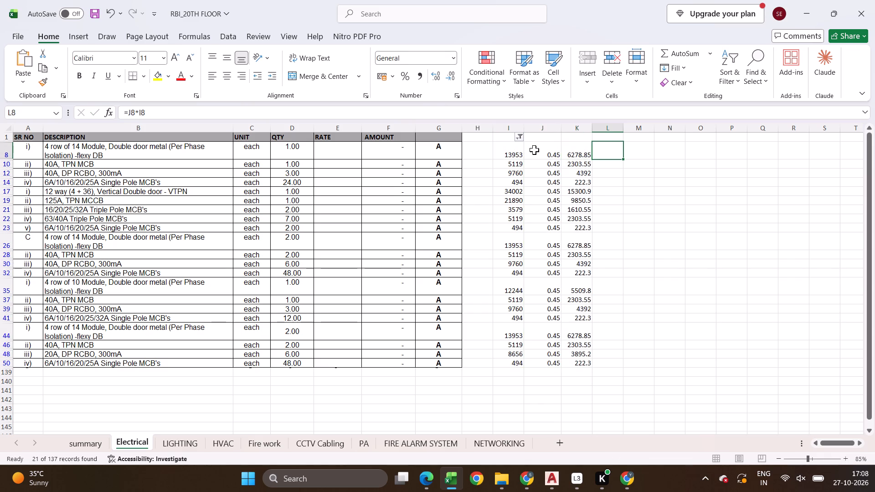
pyautogui.write('1.25')
pyautogui.press('Right')
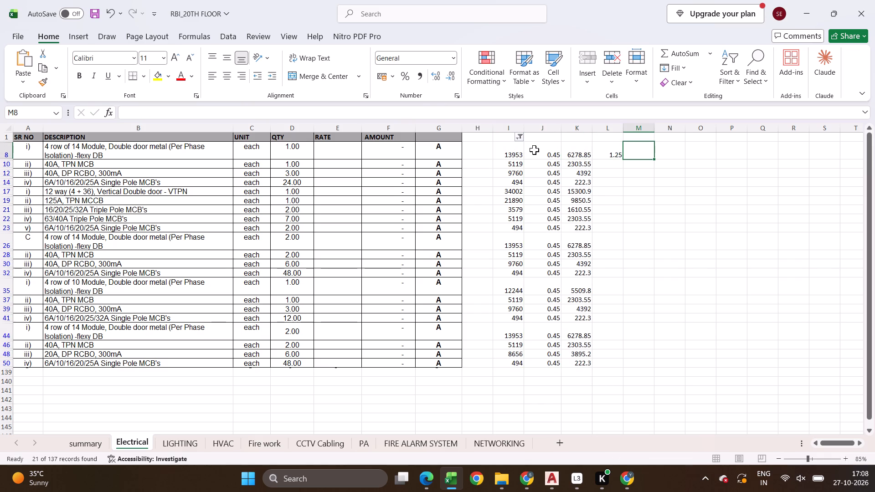
pyautogui.press('=')
pyautogui.press('Left')
pyautogui.press('*')
pyautogui.press('Left')
pyautogui.press('Left')
pyautogui.press('Return')
# Enter the factor 1.12 in N8 and multiply it by the M8 value in O8 with =N8*M8.
pyautogui.press('Down')
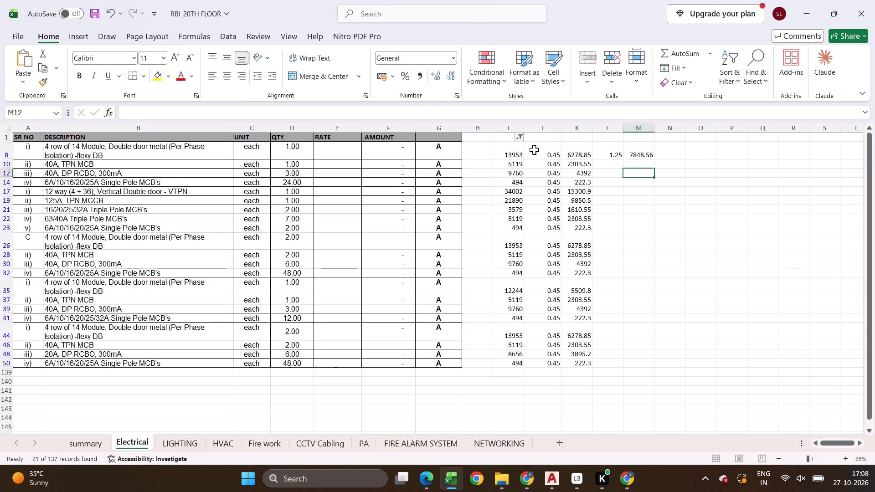
pyautogui.press('Down')
pyautogui.press('Up')
pyautogui.press('Up')
pyautogui.press('Up')
pyautogui.press('Right')
pyautogui.press('.')
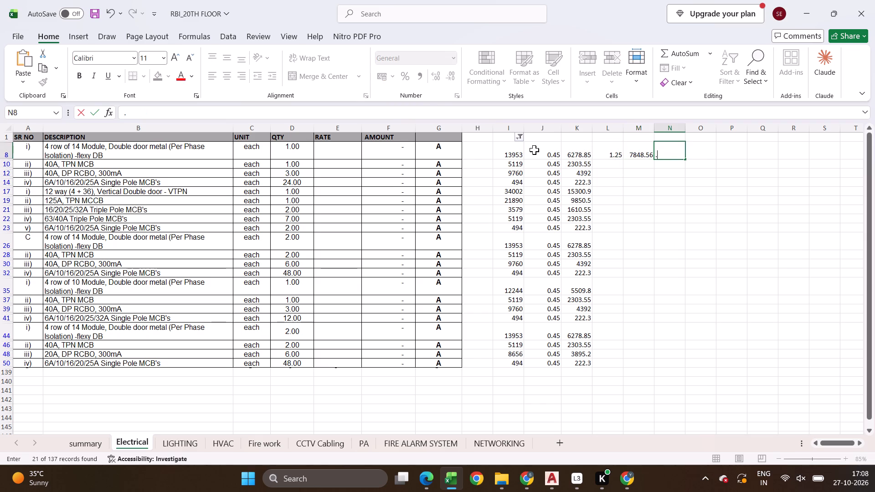
pyautogui.press('BackSpace')
pyautogui.write('1.1')
pyautogui.press('2')
pyautogui.press('Right')
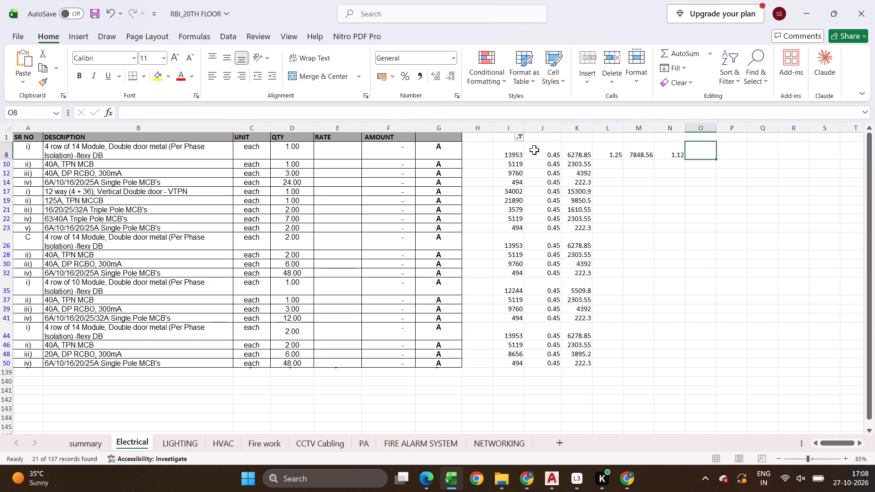
pyautogui.press('=')
pyautogui.press('Left')
pyautogui.press('*')
pyautogui.press('Left')
pyautogui.press('Left')
pyautogui.press('Return')
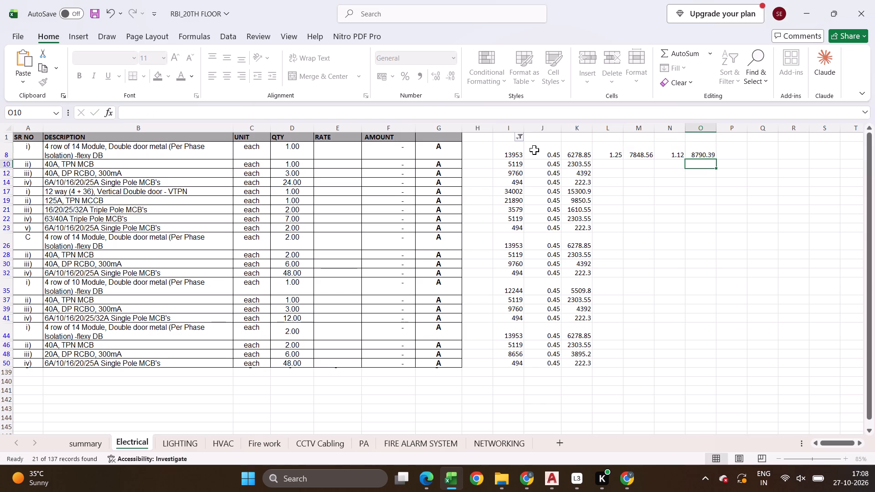
# Round the O8 rate to the nearest 5 in P8 with =MROUND(O8,5).
pyautogui.press('Up')
pyautogui.press('Right')
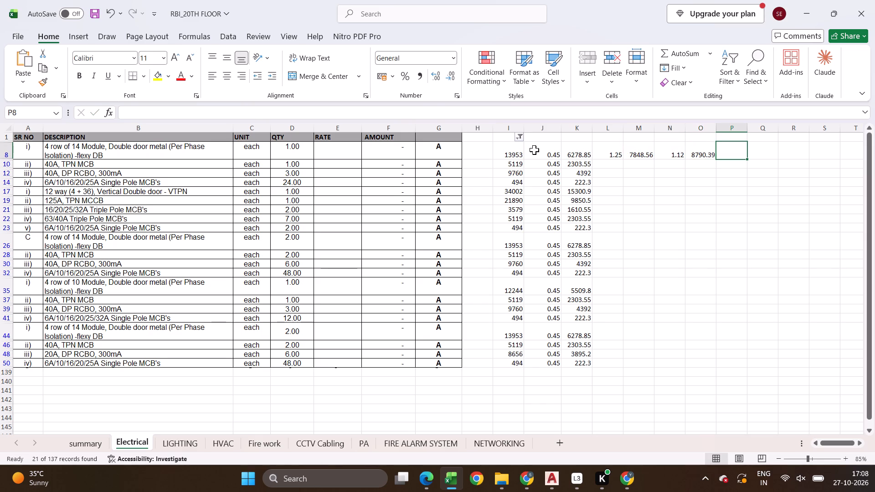
pyautogui.write('=mt')
pyautogui.press('BackSpace')
pyautogui.write('round(')
pyautogui.press('Left')
pyautogui.write(',5)')
pyautogui.press('Return')
pyautogui.press('Left')
pyautogui.press('Up')
pyautogui.press('Right')
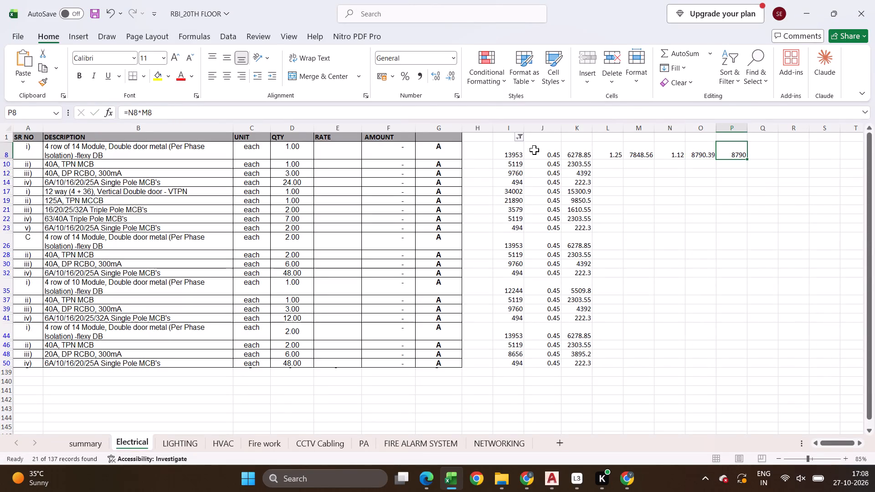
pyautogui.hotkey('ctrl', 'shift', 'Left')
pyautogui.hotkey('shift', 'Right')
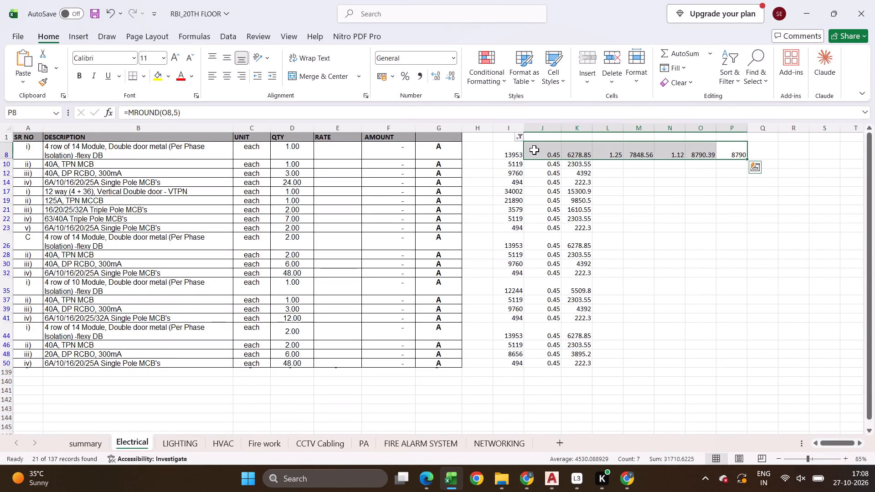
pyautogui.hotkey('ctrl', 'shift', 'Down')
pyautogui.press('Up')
# Fill the row 8 factors and formulas in J8:P8 down through the filtered rows to row 50.
pyautogui.press('Left')
pyautogui.press('Left')
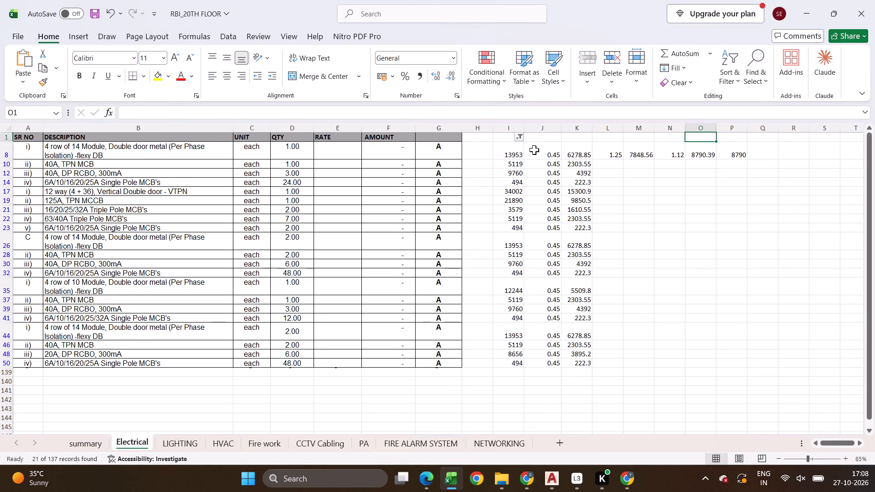
pyautogui.press('Left')
pyautogui.press('Down')
pyautogui.press('Down')
pyautogui.press('Left')
pyautogui.press('Left')
pyautogui.press('Up')
pyautogui.press('Left')
pyautogui.hotkey('ctrl', 'shift', 'Right')
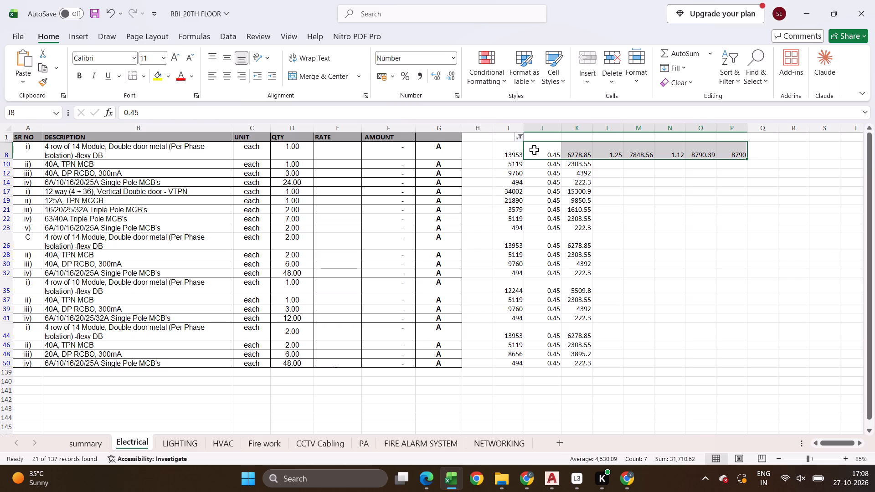
pyautogui.hotkey('ctrl', 'shift', 'Down')
pyautogui.hotkey('ctrl', 'd')
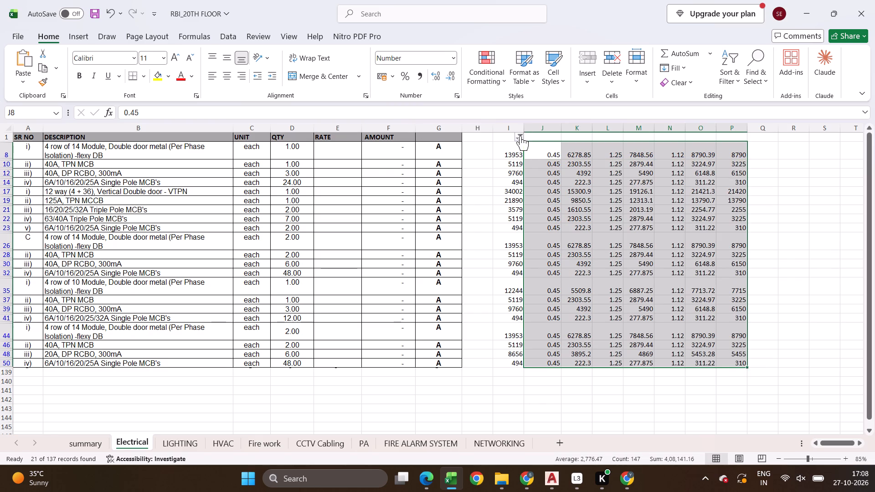
# Clear the filter on column I so all rows of the Electrical sheet are shown.
pyautogui.click(520, 136)
pyautogui.click(417, 212)
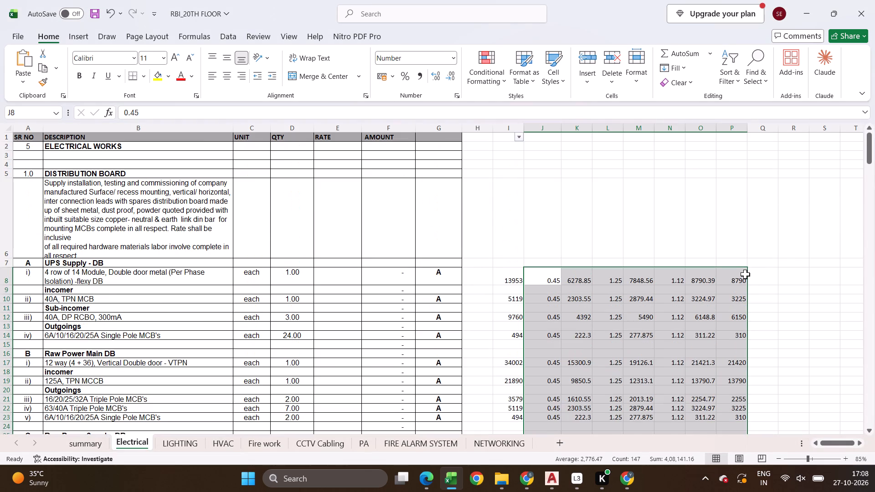
# Copy the rounded rates from P8:P50 and paste them as values into the RATE column starting at E8.
pyautogui.click(745, 274)
pyautogui.hotkey('ctrl', 'shift', 'Down')
pyautogui.hotkey('ctrl', 'shift', 'Down')
pyautogui.hotkey('ctrl', 'shift', 'Down')
pyautogui.hotkey('ctrl', 'shift', 'Down')
pyautogui.hotkey('ctrl', 'shift', 'Down')
pyautogui.hotkey('ctrl', 'shift', 'Down')
pyautogui.hotkey('ctrl', 'shift', 'Down')
pyautogui.hotkey('ctrl', 'shift', 'Down')
pyautogui.hotkey('ctrl', 'shift', 'Down')
pyautogui.hotkey('ctrl', 'shift', 'Down')
pyautogui.hotkey('ctrl', 'shift', 'Down')
pyautogui.hotkey('ctrl', 'shift', 'Down')
pyautogui.hotkey('ctrl', 'shift', 'Down')
pyautogui.hotkey('ctrl', 'shift', 'Down')
pyautogui.hotkey('ctrl', 'shift', 'Down')
pyautogui.hotkey('ctrl', 'shift', 'Down')
pyautogui.hotkey('ctrl', 'shift', 'Down')
pyautogui.hotkey('ctrl', 'shift', 'Down')
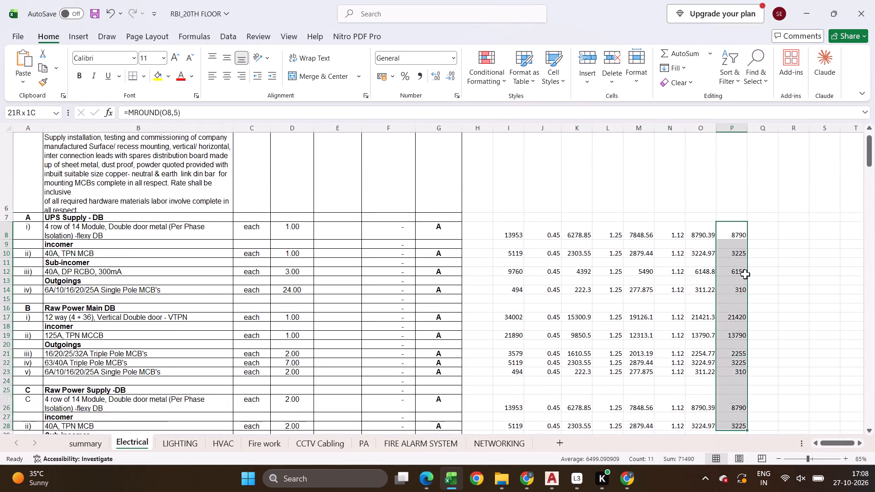
pyautogui.hotkey('ctrl', 'shift', 'Down')
pyautogui.hotkey('ctrl', 'shift', 'Down')
pyautogui.hotkey('ctrl', 'shift', 'Down')
pyautogui.hotkey('ctrl', 'shift', 'Down')
pyautogui.hotkey('ctrl', 'shift', 'Down')
pyautogui.hotkey('ctrl', 'shift', 'Down')
pyautogui.hotkey('ctrl', 'shift', 'Down')
pyautogui.hotkey('ctrl', 'shift', 'Down')
pyautogui.hotkey('ctrl', 'shift', 'Down')
pyautogui.hotkey('ctrl', 'shift', 'Down')
pyautogui.hotkey('ctrl', 'shift', 'Down')
pyautogui.hotkey('ctrl', 'shift', 'Down')
pyautogui.hotkey('ctrl', 'shift', 'Down')
pyautogui.hotkey('ctrl', 'shift', 'Down')
pyautogui.hotkey('ctrl', 'shift', 'Down')
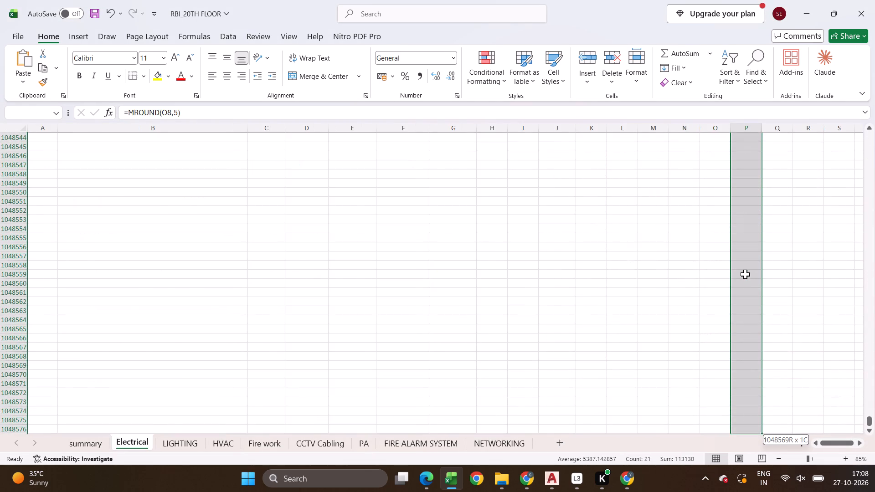
pyautogui.hotkey('ctrl', 'shift', 'Up')
pyautogui.hotkey('ctrl', 'c')
pyautogui.scroll(16, 745, 274)
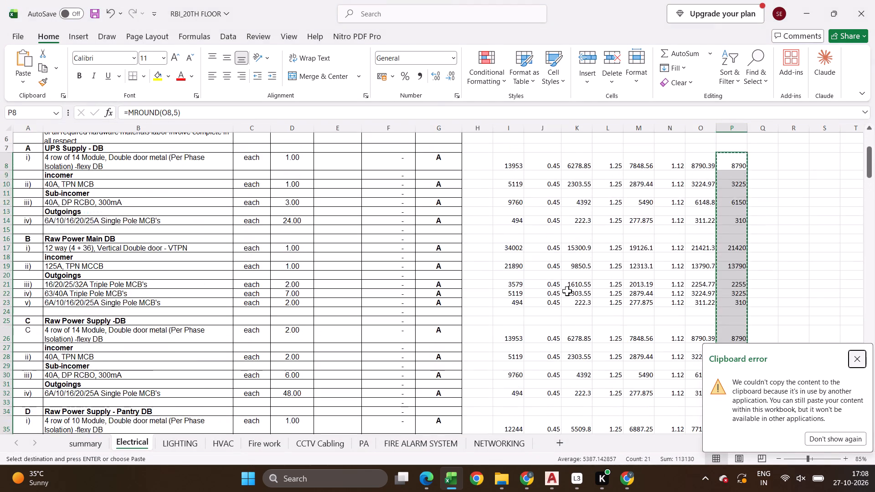
pyautogui.scroll(2, 567, 291)
pyautogui.click(346, 220)
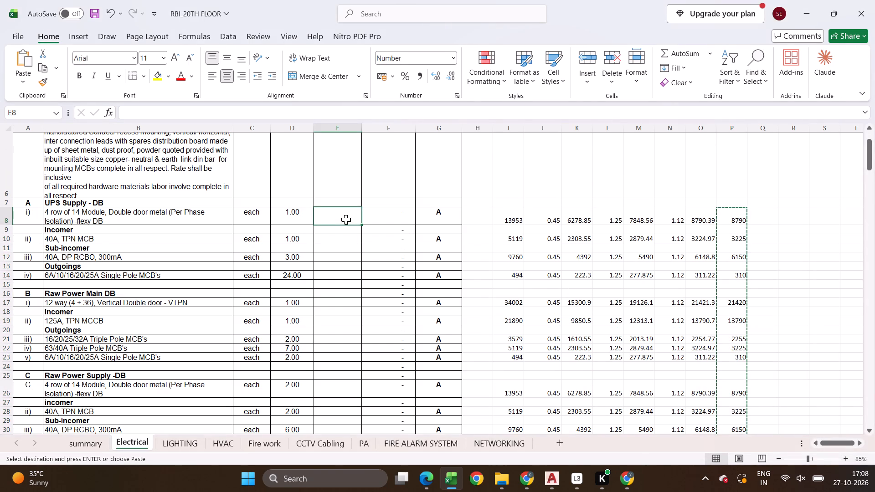
pyautogui.hotkey('ctrl', 'shift', 'v')
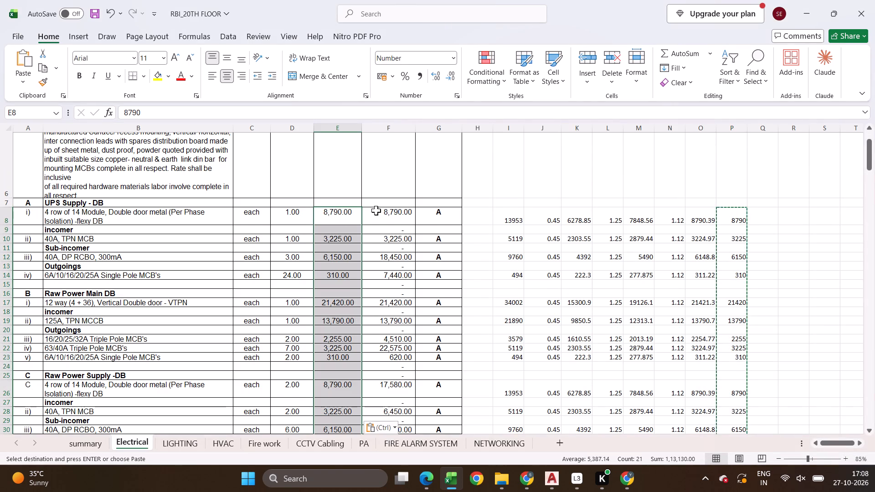
# Review the pasted rates and amounts through the distribution board section down to the cables section.
pyautogui.scroll(-6, 391, 261)
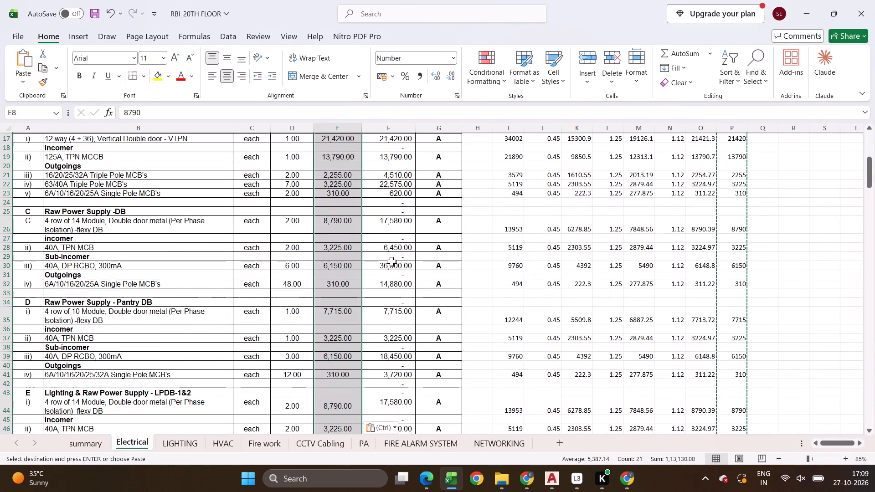
pyautogui.scroll(-9, 391, 261)
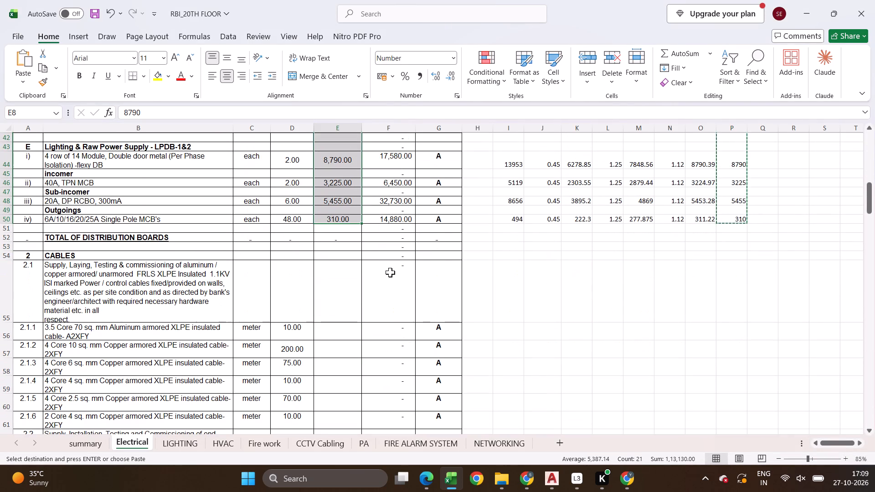
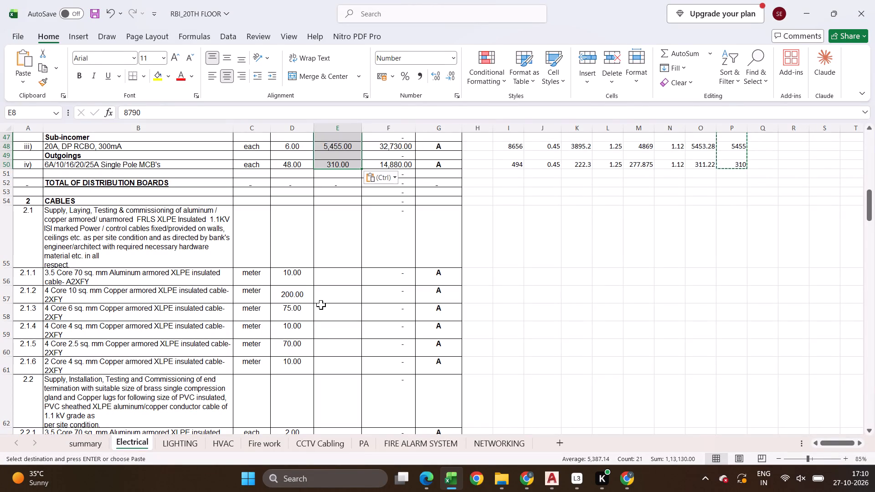
# Copy the pricing calculation in I50:P50 and paste it beside the cable items in rows 56 to 61.
pyautogui.click(317, 286)
pyautogui.click(556, 269)
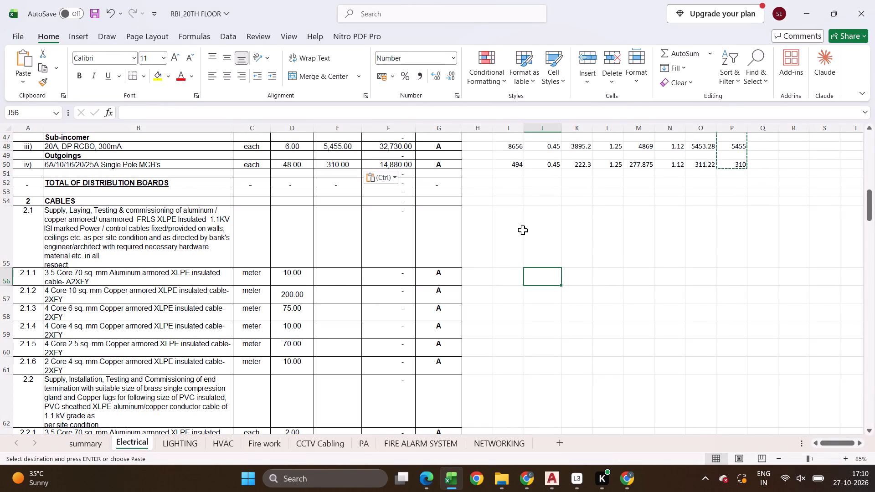
pyautogui.moveTo(516, 167); pyautogui.dragTo(737, 168)
pyautogui.hotkey('ctrl', 'c')
pyautogui.moveTo(507, 278); pyautogui.dragTo(499, 371)
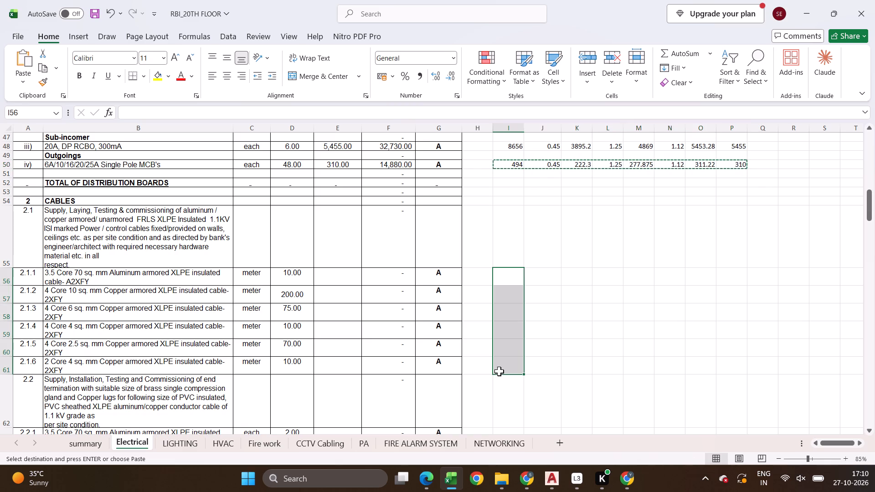
pyautogui.hotkey('ctrl', 'v')
# Set the first factor in J56 to 0.32 and fill it down through J61.
pyautogui.click(546, 282)
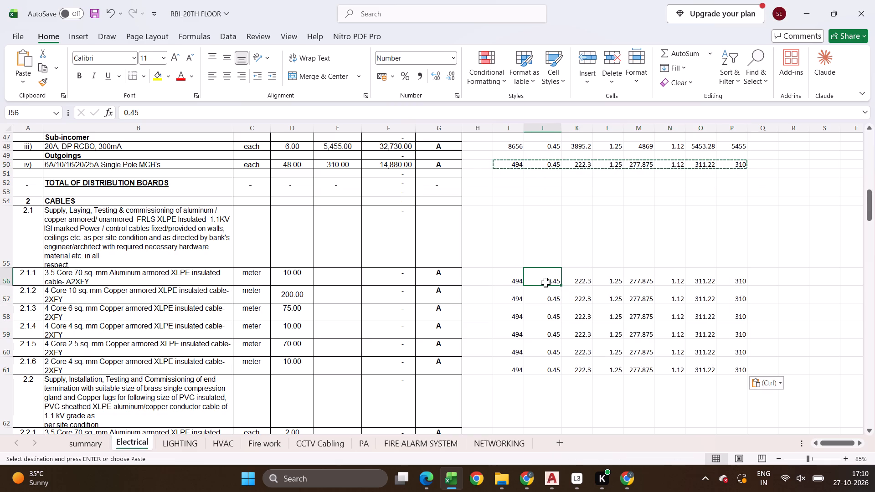
pyautogui.write('.32')
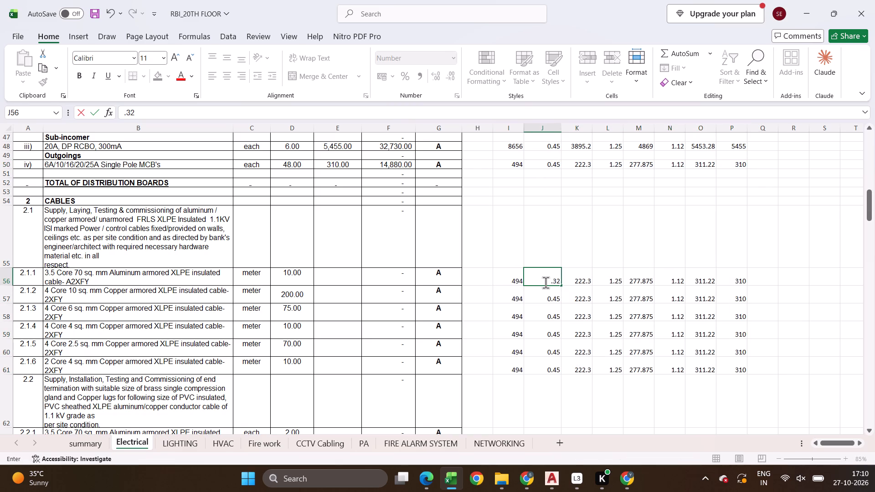
pyautogui.press('Return')
pyautogui.press('Up')
pyautogui.hotkey('ctrl', 'shift', 'Down')
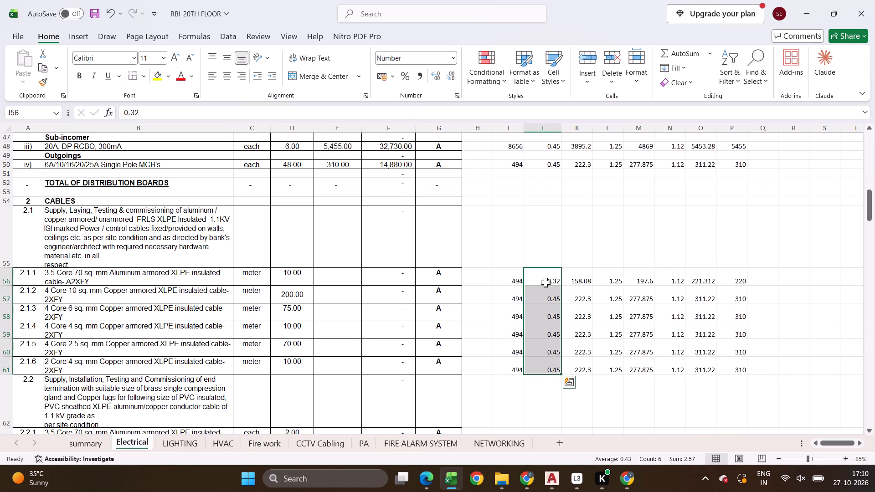
pyautogui.hotkey('ctrl', 'd')
# Link the rate in E56 for the 3.5 Core 70 sq. mm cable to the rounded rate in P56.
pyautogui.press('Left')
pyautogui.press('Left')
pyautogui.press('Left')
pyautogui.press('Left')
pyautogui.press('Left')
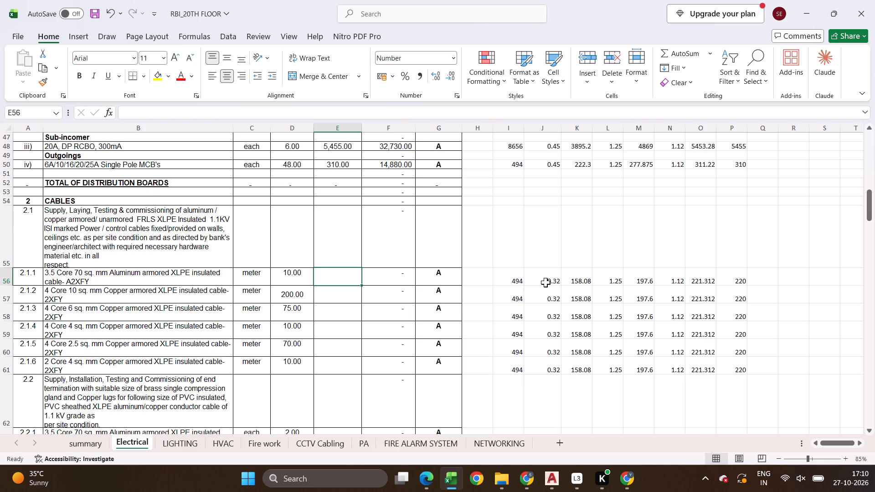
pyautogui.hotkey('ctrl', 'Up')
pyautogui.hotkey('ctrl', 'Down')
pyautogui.hotkey('ctrl', 'Up')
pyautogui.press('Down')
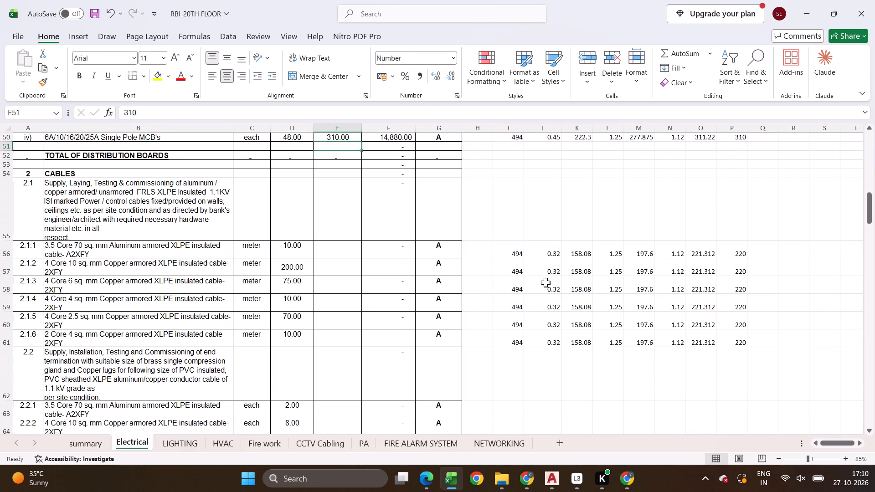
pyautogui.press('Left')
pyautogui.hotkey('ctrl', 'Down')
pyautogui.press('Right')
pyautogui.press('=')
pyautogui.press('Right')
pyautogui.press('Right')
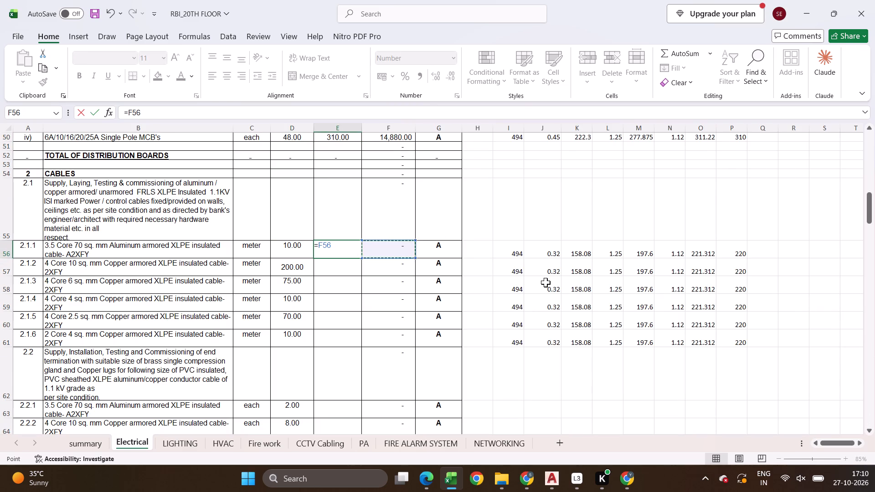
pyautogui.press('Right')
pyautogui.hotkey('ctrl', 'Right')
pyautogui.hotkey('ctrl', 'Right')
pyautogui.press('Return')
# Fill the E56 rate formula down through E61 for the remaining cable items.
pyautogui.press('Left')
pyautogui.press('Up')
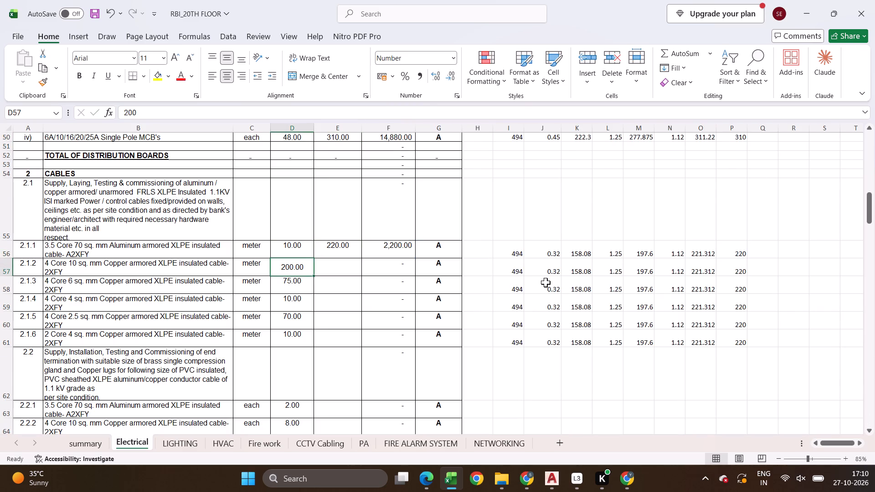
pyautogui.hotkey('ctrl', 'shift', 'Down')
pyautogui.press('Down')
pyautogui.hotkey('ctrl', 'Down')
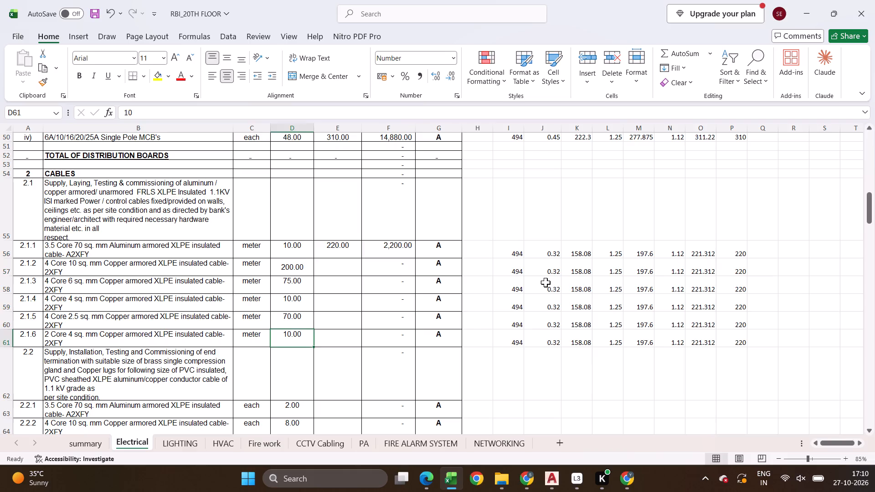
pyautogui.press('Right')
pyautogui.hotkey('ctrl', 'shift', 'Up')
pyautogui.hotkey('ctrl', 'd')
# Look up the 70 sq. mm aluminium armoured cable in the Polycab price list and enter list price 1683 in I56.
pyautogui.press('Right')
pyautogui.press('Right')
pyautogui.press('Right')
pyautogui.press('Right')
pyautogui.press('Right')
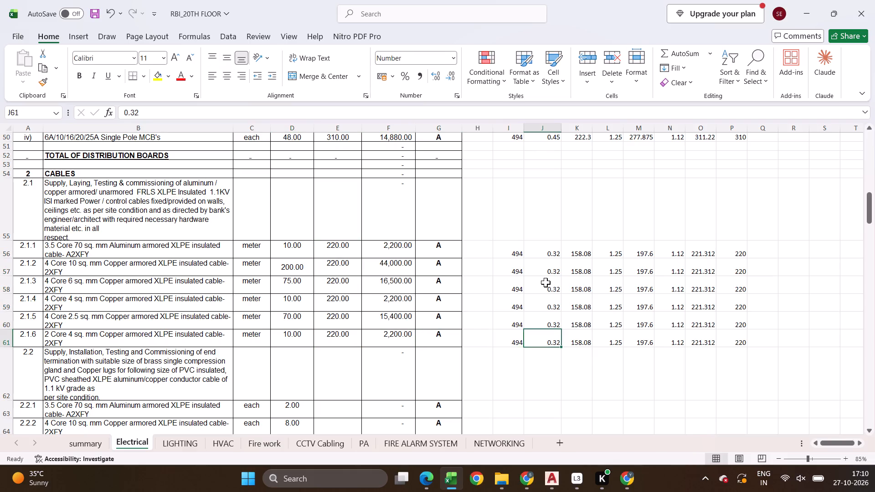
pyautogui.hotkey('ctrl', 'Up')
pyautogui.press('Left')
pyautogui.hotkey('alt', 'Tab')
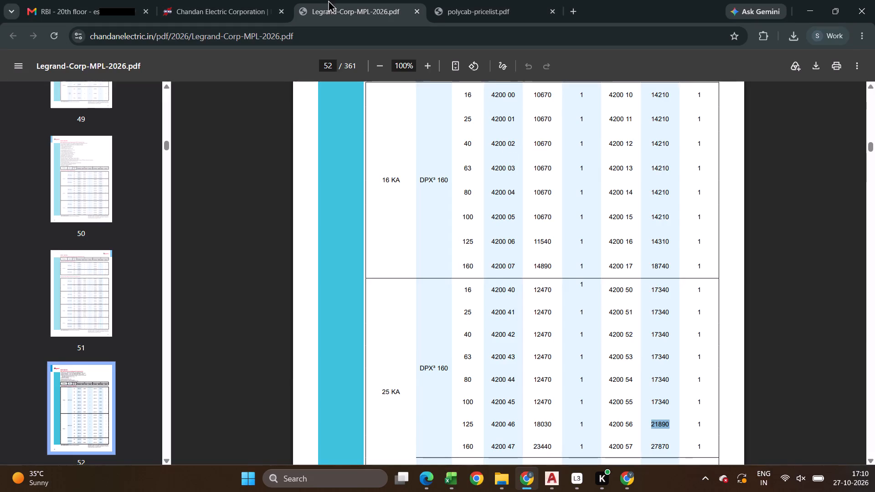
pyautogui.click(477, 0)
pyautogui.scroll(-6, 551, 317)
pyautogui.moveTo(535, 206); pyautogui.dragTo(805, 207)
pyautogui.hotkey('alt', 'Tab')
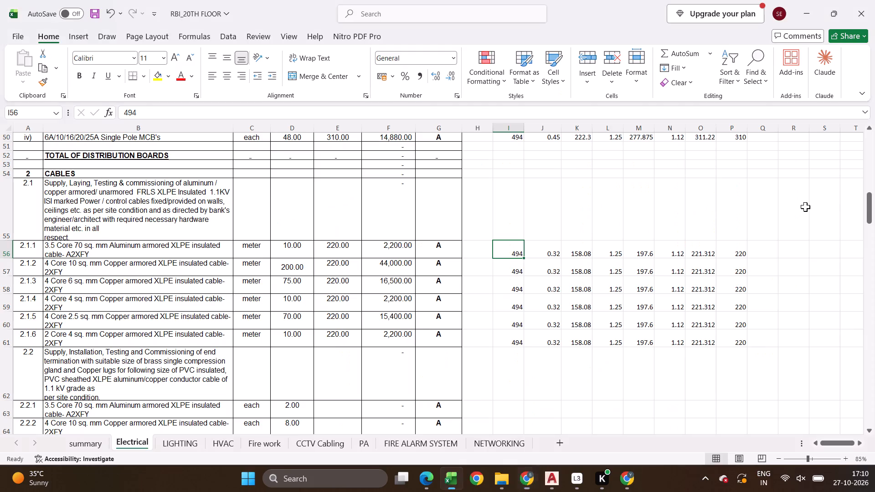
pyautogui.write('1683')
pyautogui.press('Return')
# Look up the 4 Core 10 sq. mm copper armoured cable in the Polycab price list and enter 2458 in I57.
pyautogui.hotkey('alt', 'Tab')
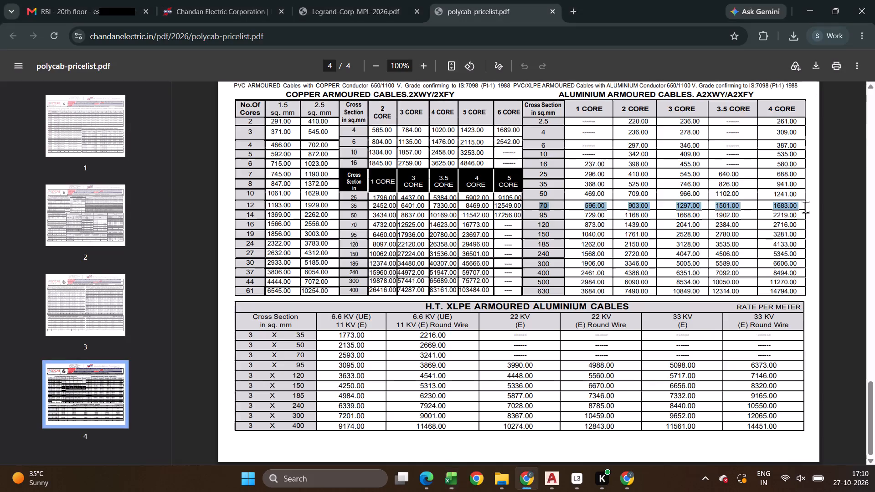
pyautogui.hotkey('alt', 'Tab')
pyautogui.hotkey('alt', 'Tab')
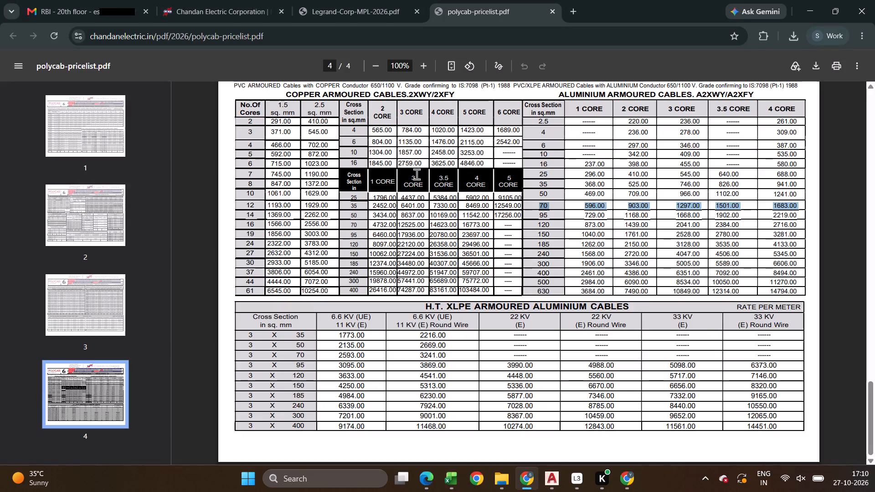
pyautogui.hotkey('alt', 'Tab')
pyautogui.press('1')
pyautogui.press('Escape')
pyautogui.write('2458')
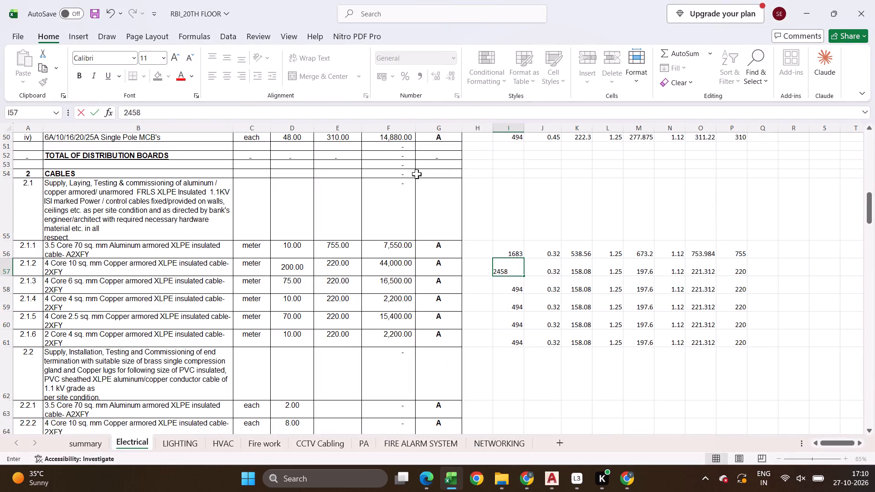
pyautogui.press('Return')
# Look up the 4 Core 6 sq. mm copper armoured cable in the Polycab price list and enter 1476 in I58.
pyautogui.hotkey('alt', 'Tab')
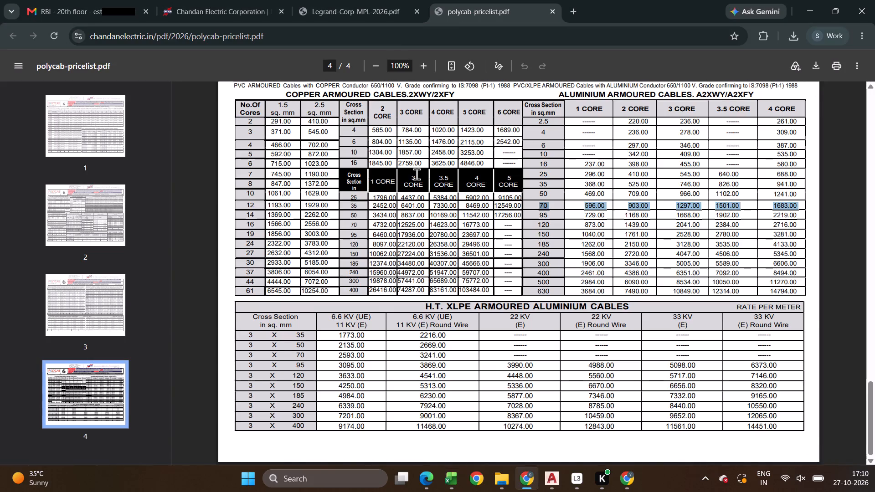
pyautogui.hotkey('alt', 'Tab')
pyautogui.hotkey('alt', 'Tab')
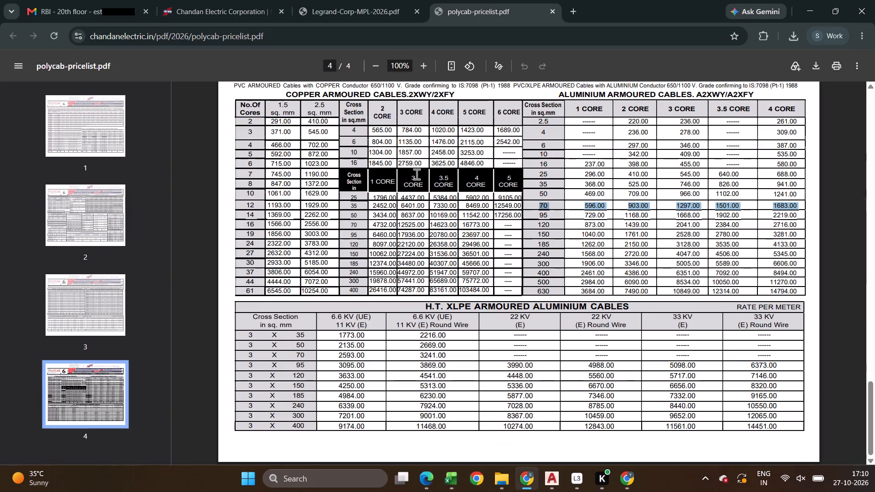
pyautogui.hotkey('alt', 'Tab')
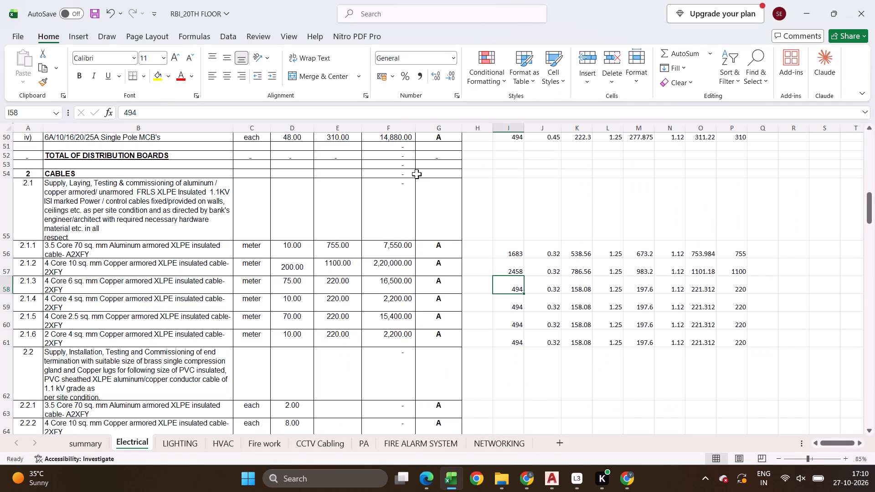
pyautogui.hotkey('alt', 'Tab')
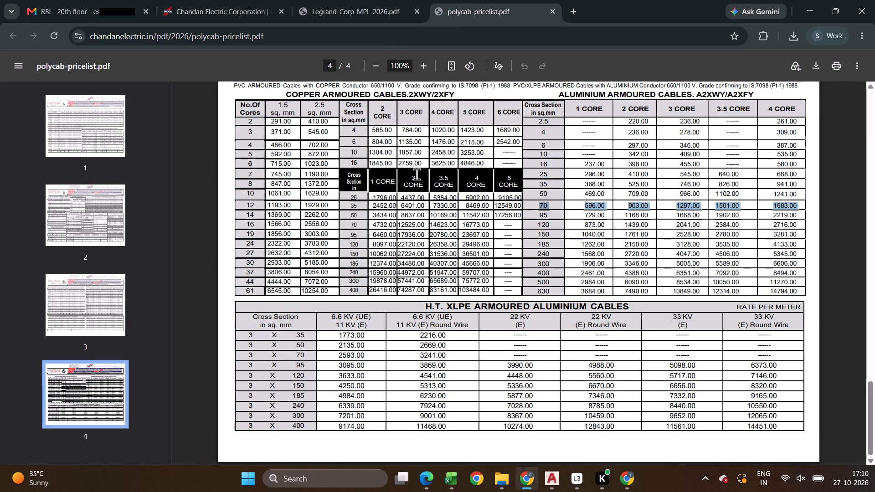
pyautogui.hotkey('alt', 'Tab')
pyautogui.write('1476')
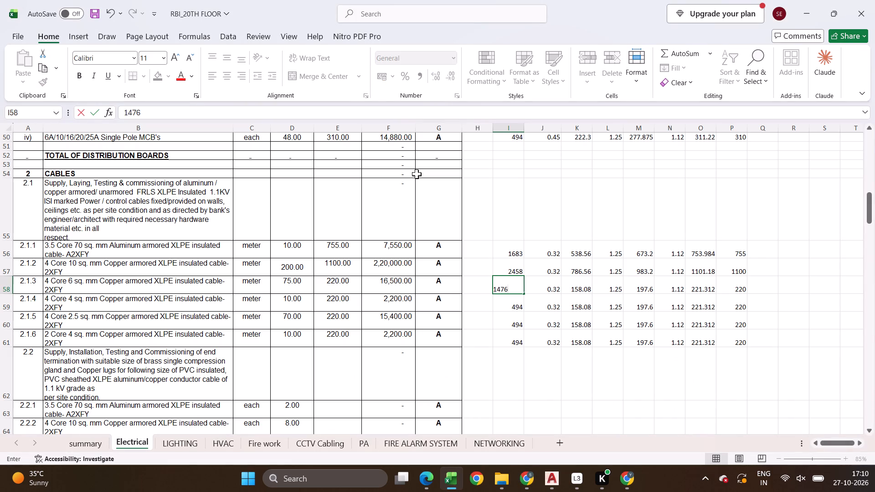
pyautogui.press('Return')
# Enter the Polycab list prices for the 4 Core 4 sq. mm and 2.5 sq. mm copper cables: 1020 in I59 and 702 in I60.
pyautogui.hotkey('alt', 'Tab')
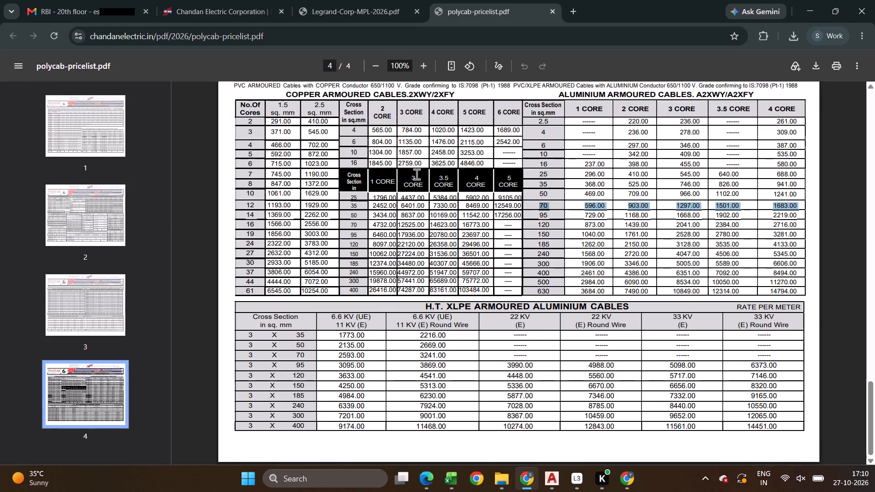
pyautogui.hotkey('alt', 'Tab')
pyautogui.write('1020')
pyautogui.press('Return')
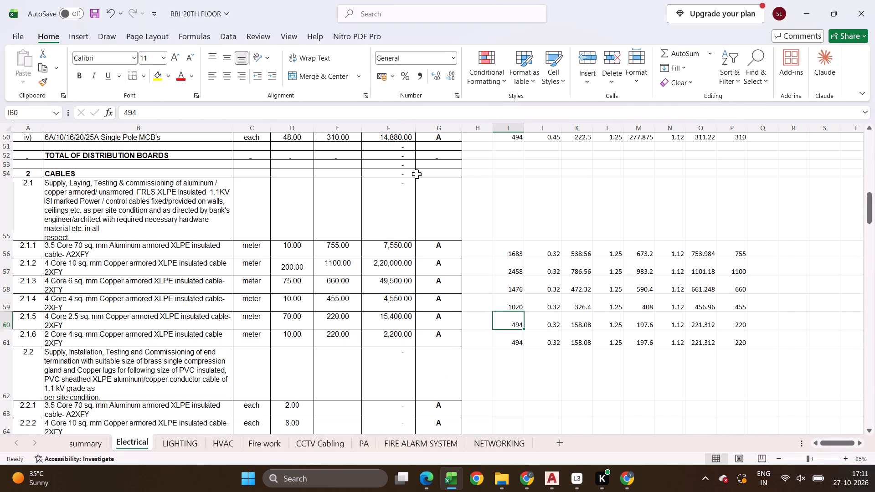
pyautogui.hotkey('alt', 'Tab')
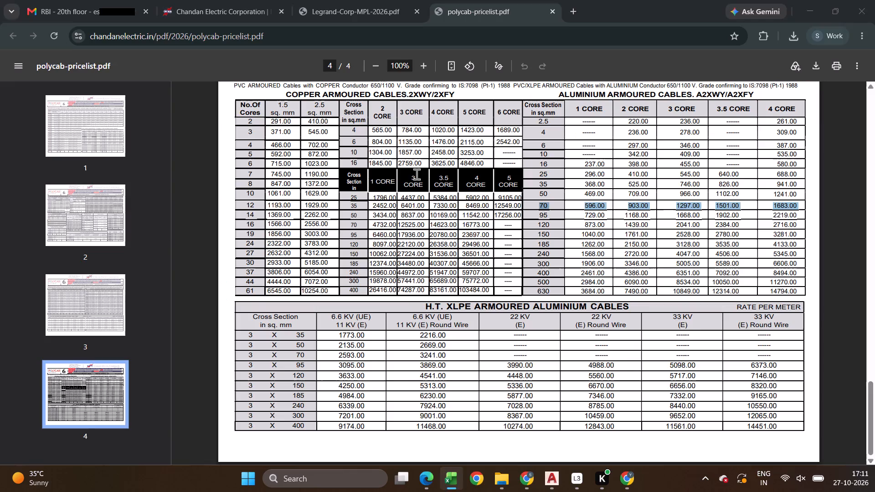
pyautogui.hotkey('alt', 'Tab')
pyautogui.write('702')
pyautogui.press('Return')
# Look up the 2 Core 4 sq. mm copper armoured cable in the Polycab price list and enter 565 in I61.
pyautogui.hotkey('alt', 'Tab')
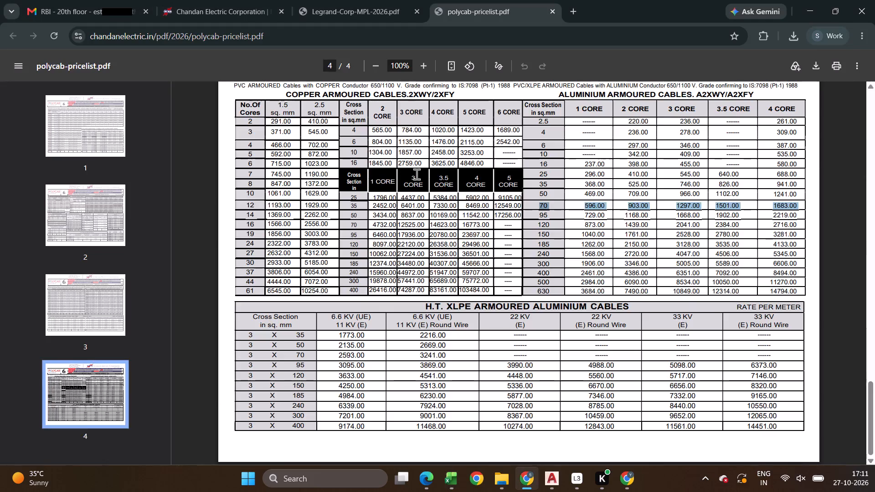
pyautogui.hotkey('alt', 'Tab')
pyautogui.hotkey('alt', 'Tab')
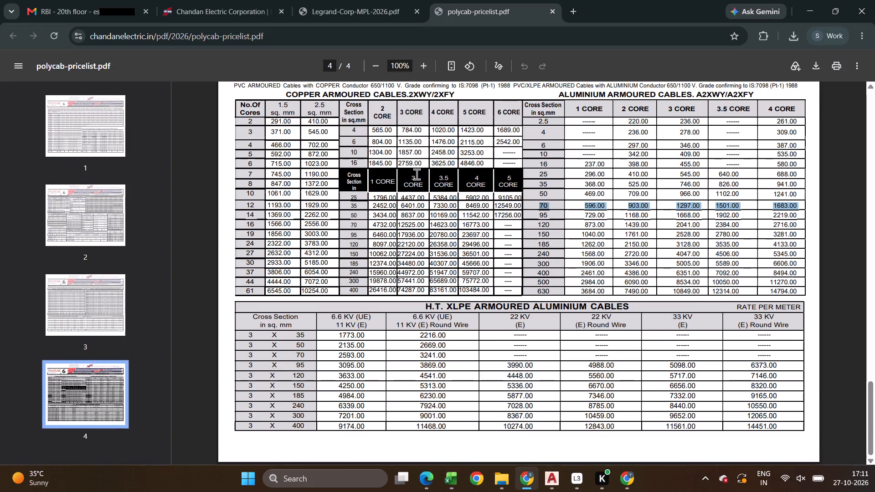
pyautogui.hotkey('alt', 'Tab')
pyautogui.write('565')
pyautogui.press('Return')
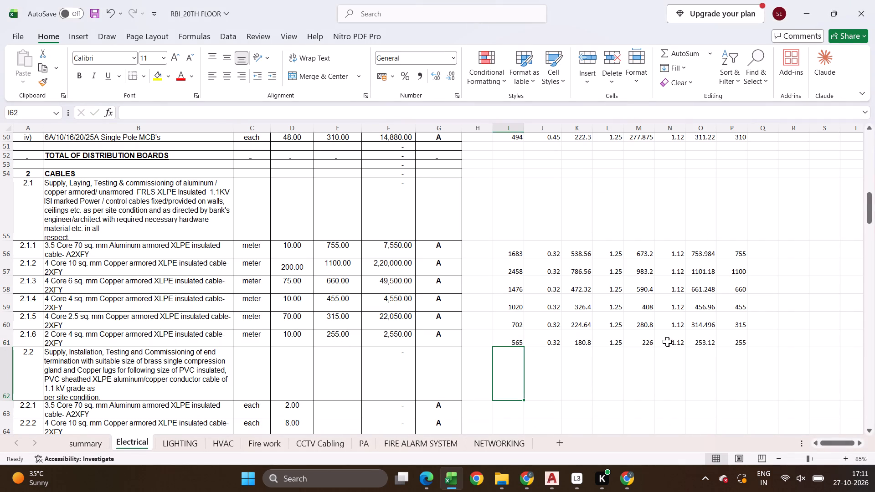
# Enter the end termination rates for items 2.2.1 to 2.2.6 in E63:E68: 2650, 850, 650, 550, 350 and 350.
pyautogui.scroll(-4, 603, 333)
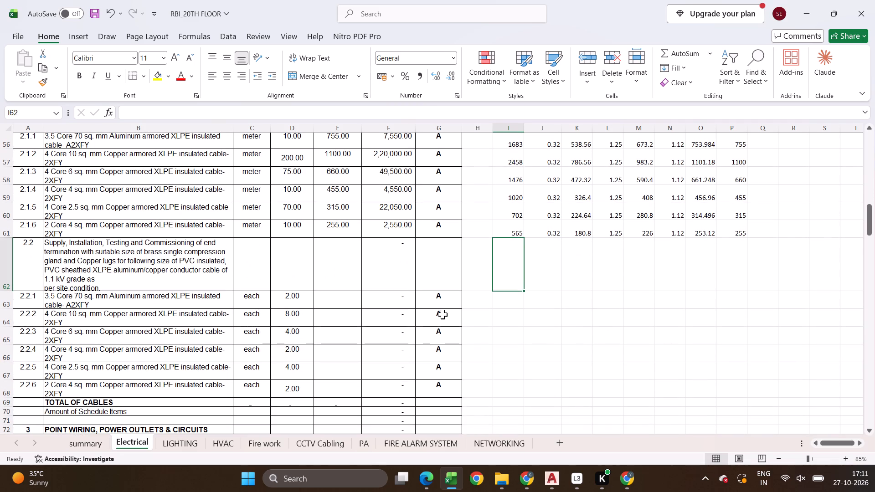
pyautogui.click(340, 294)
pyautogui.write('2650')
pyautogui.press('Return')
pyautogui.write('850')
pyautogui.press('Return')
pyautogui.write('650')
pyautogui.press('Return')
pyautogui.write('550')
pyautogui.press('Return')
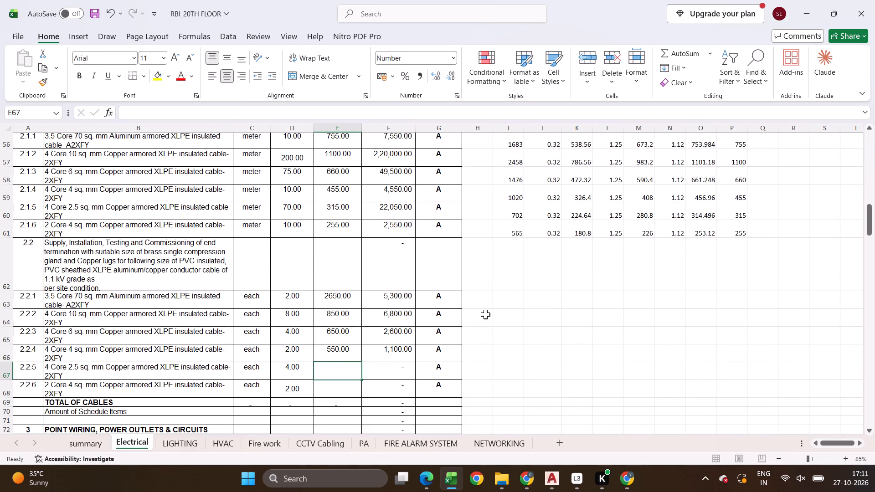
pyautogui.write('350')
pyautogui.press('Return')
pyautogui.write('350')
pyautogui.press('Return')
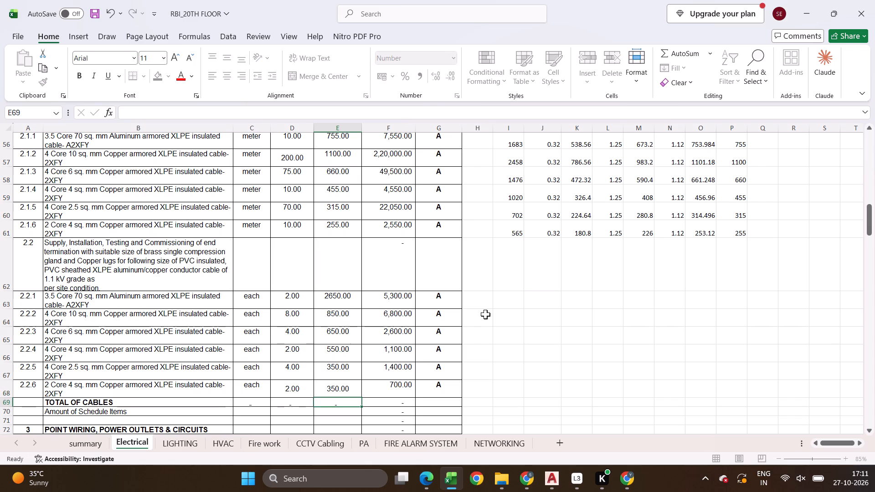
# Autofit the width of description column B for reading the point wiring items.
pyautogui.scroll(-6, 466, 320)
pyautogui.scroll(-1, 338, 315)
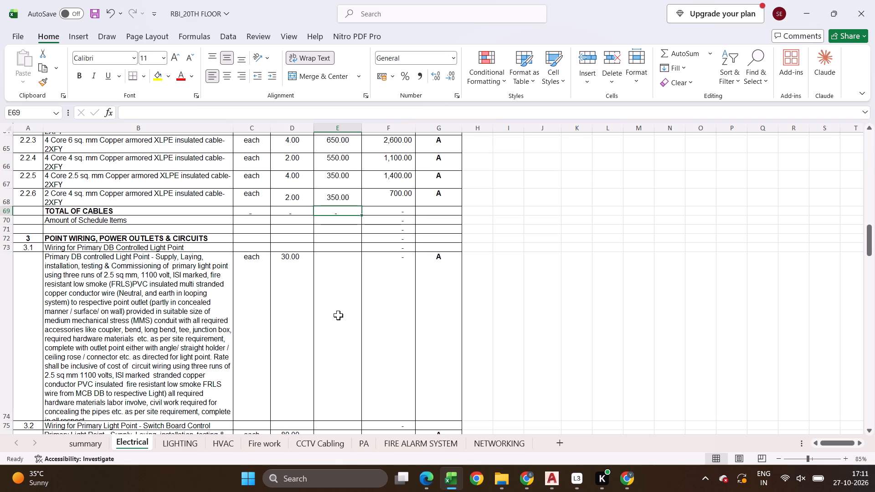
pyautogui.scroll(-2, 338, 315)
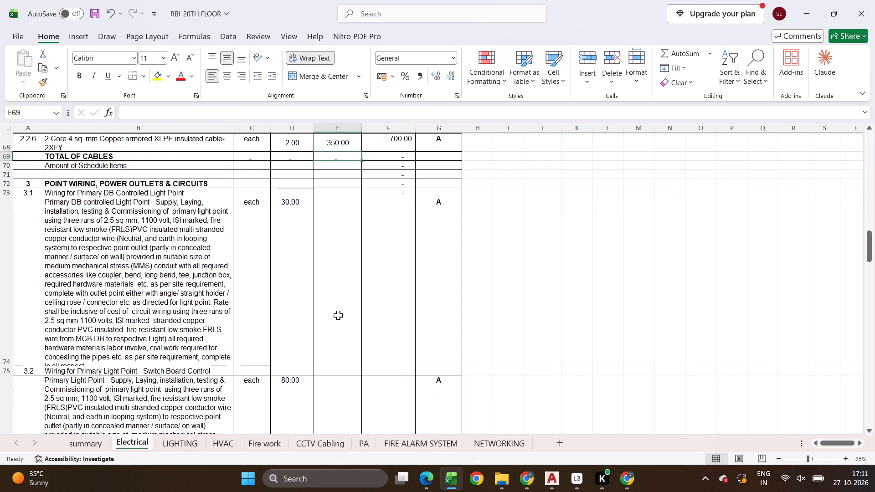
pyautogui.click(338, 315)
pyautogui.click(175, 127)
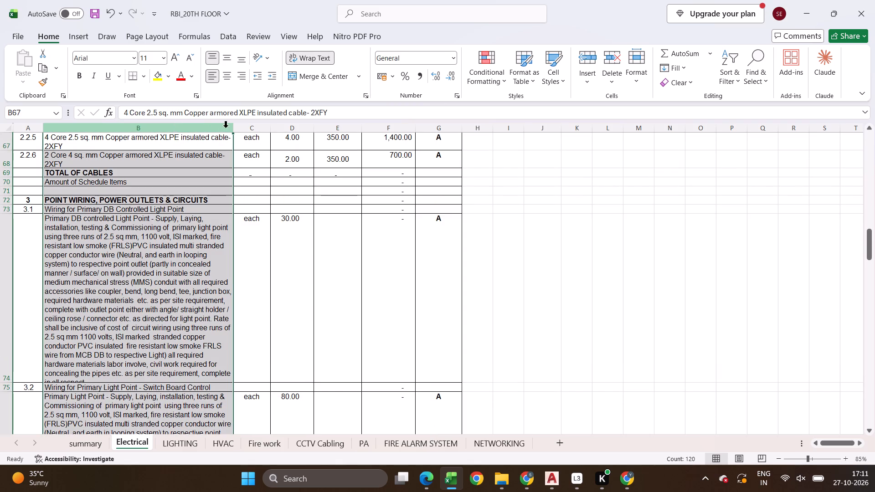
pyautogui.doubleClick(233, 130)
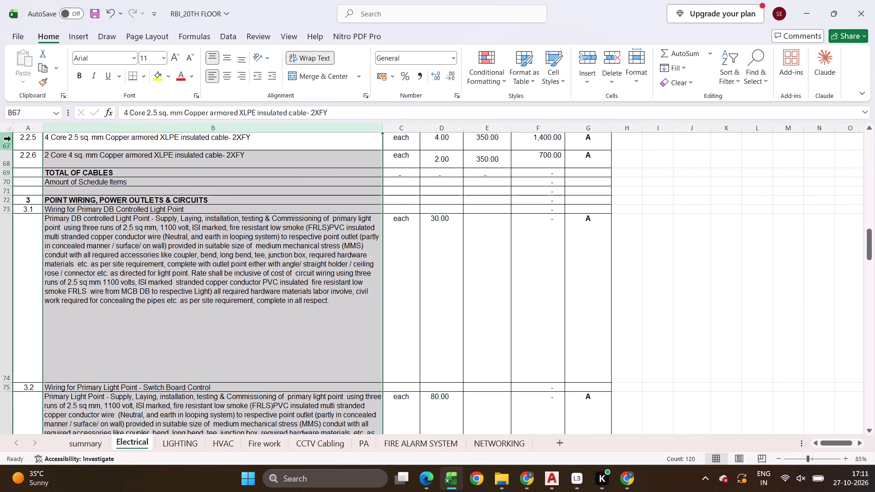
# Autofit the row heights across the whole Electrical sheet.
pyautogui.click(11, 129)
pyautogui.doubleClick(6, 153)
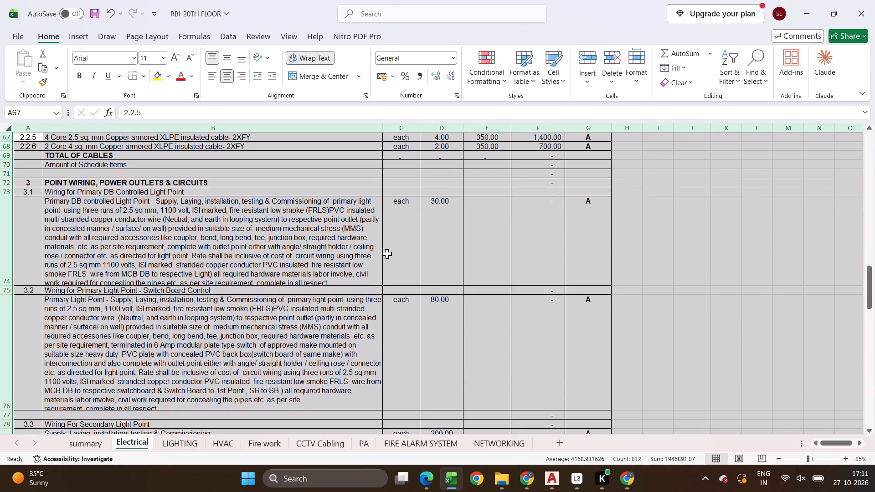
# Search Google for "mms conduit" to check the conduit type specified in the point wiring description.
pyautogui.click(286, 254)
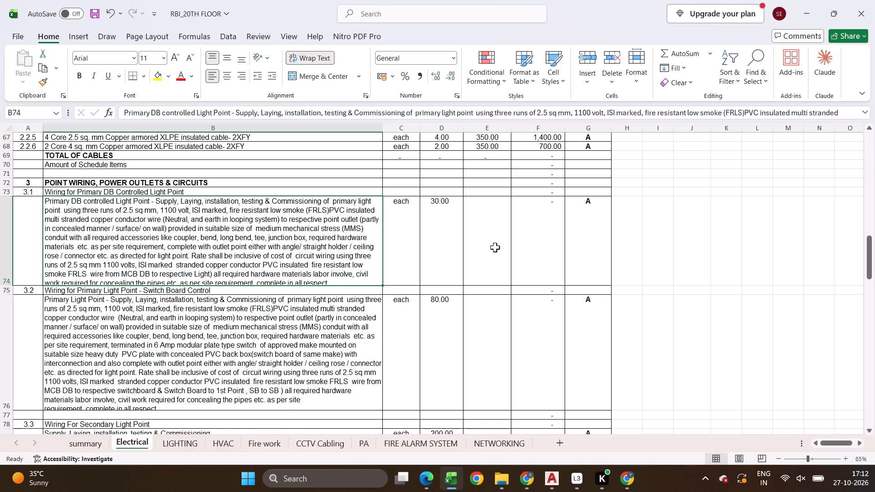
pyautogui.click(528, 480)
pyautogui.click(575, 18)
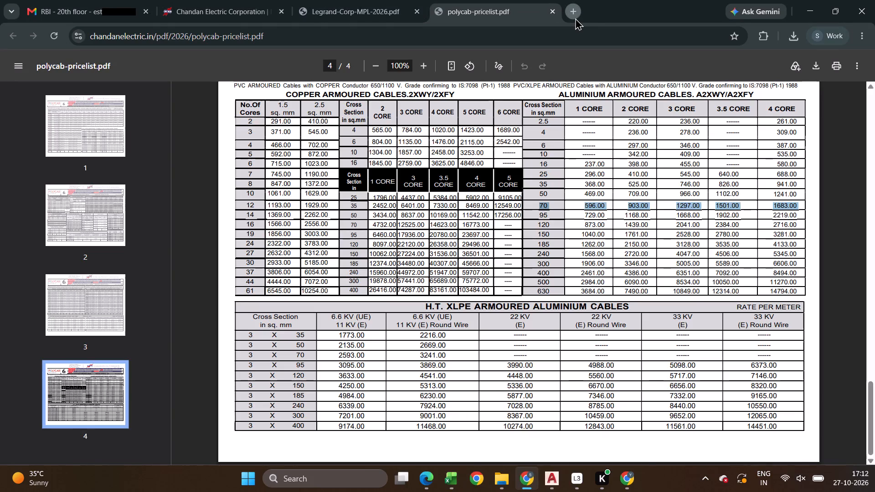
pyautogui.click(575, 18)
pyautogui.click(574, 31)
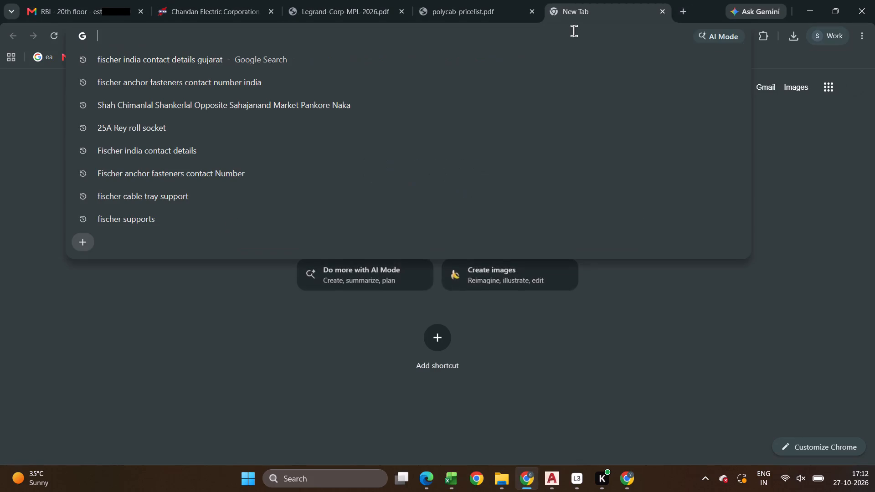
pyautogui.write('mms cond')
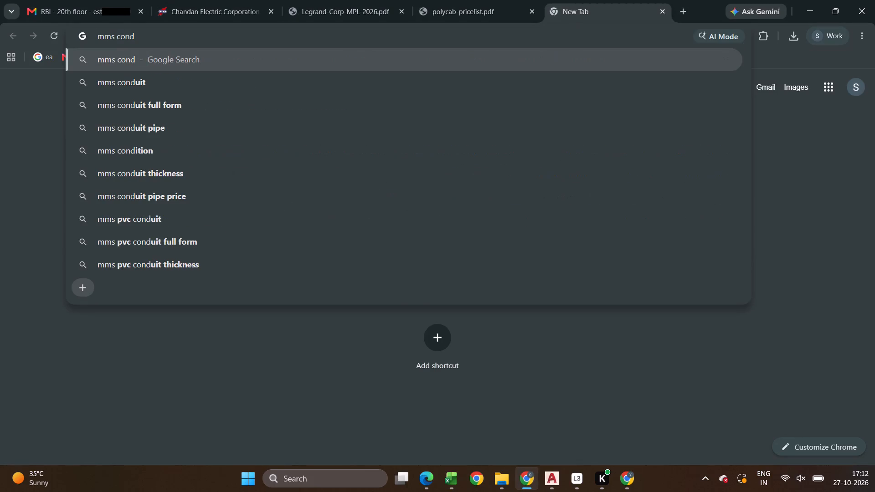
pyautogui.press('Down')
pyautogui.press('Return')
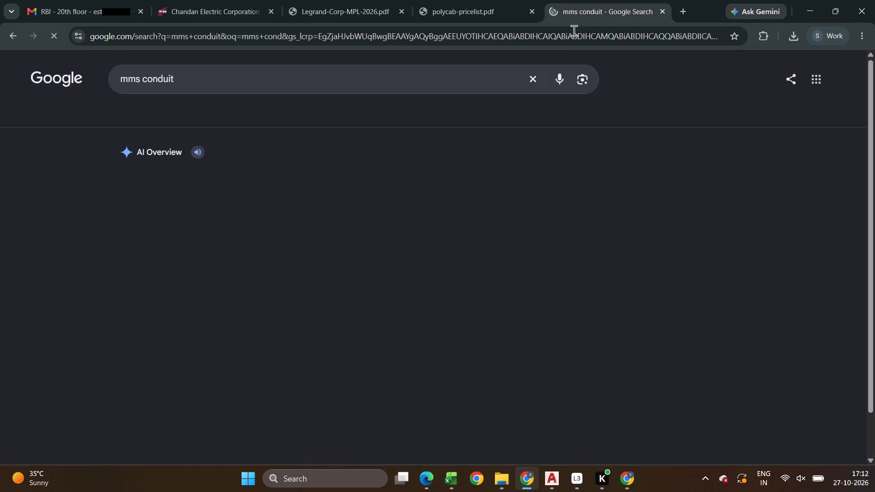
pyautogui.scroll(-1, 405, 491)
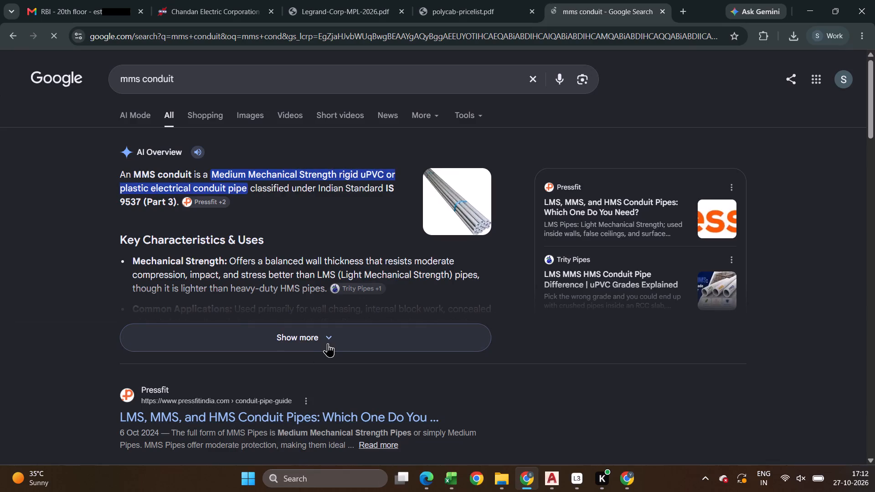
pyautogui.hotkey('alt', 'Tab')
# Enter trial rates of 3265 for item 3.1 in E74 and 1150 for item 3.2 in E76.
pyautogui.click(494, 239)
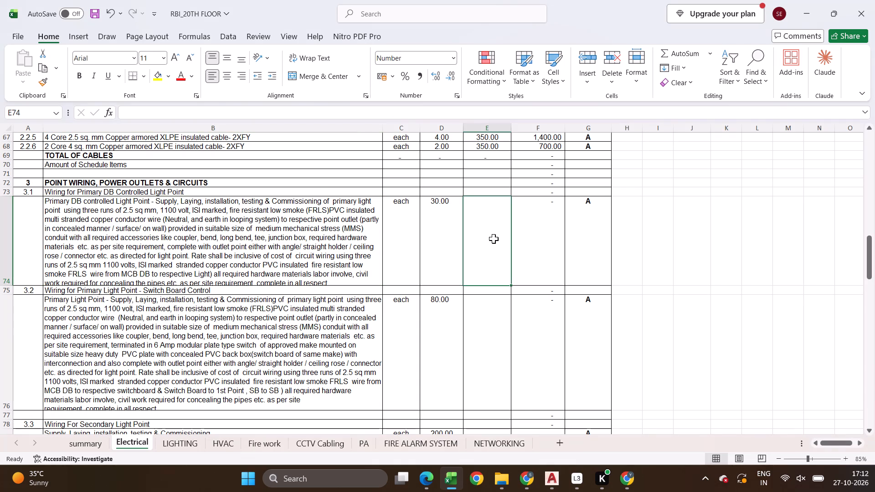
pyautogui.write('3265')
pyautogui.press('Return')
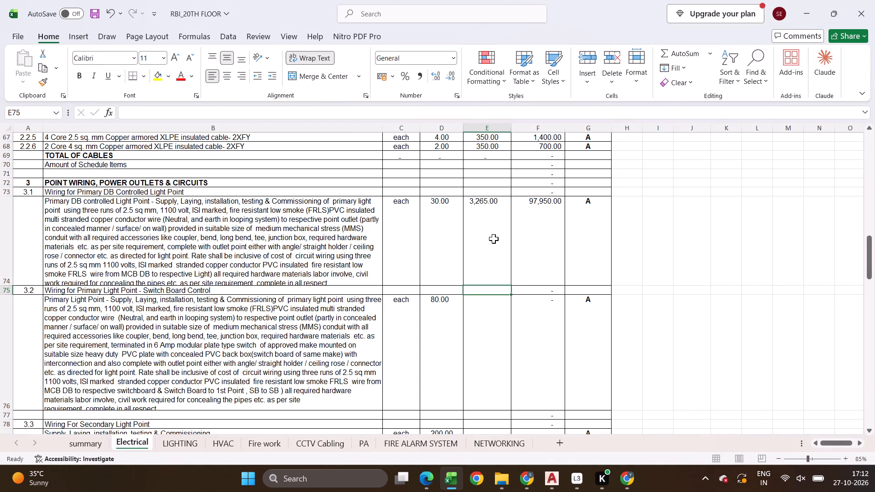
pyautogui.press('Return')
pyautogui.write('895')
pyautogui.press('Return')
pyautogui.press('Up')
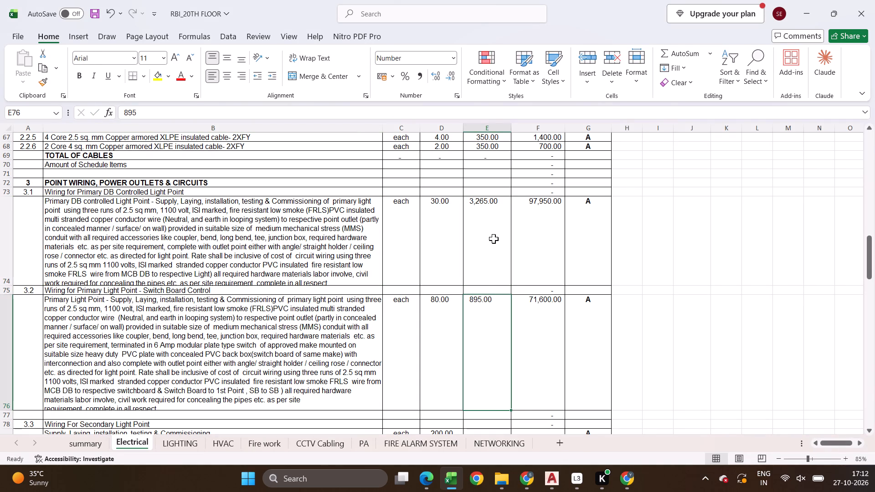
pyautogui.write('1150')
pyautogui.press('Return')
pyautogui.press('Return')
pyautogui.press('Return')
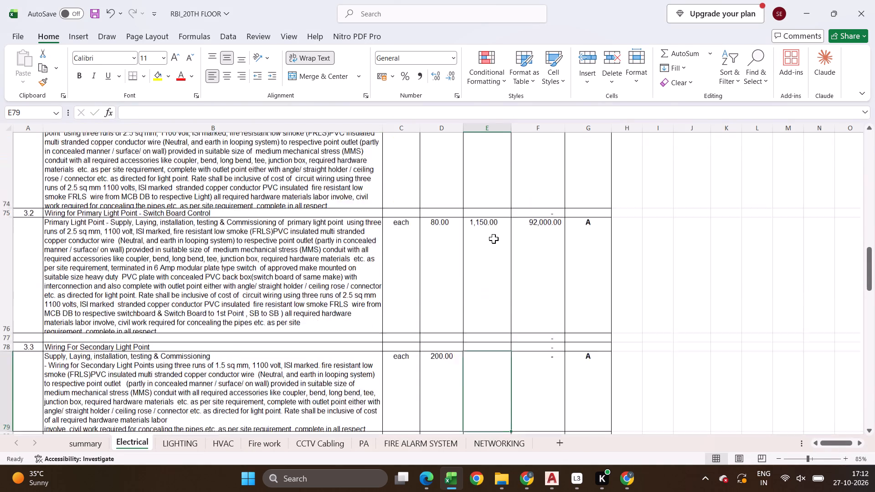
# Set the primary light point wiring rates to 2950 for item 3.2 in E76 and 3650 for item 3.1 in E74.
pyautogui.press('Up')
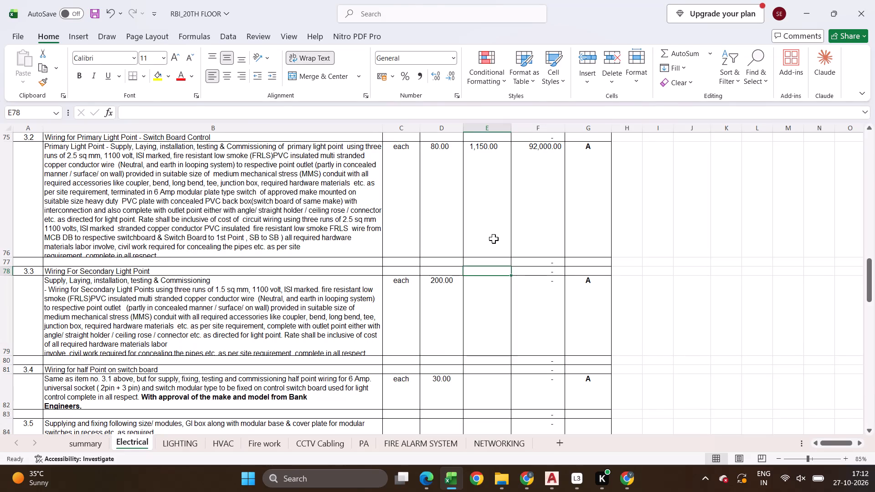
pyautogui.press('Up')
pyautogui.press('Up')
pyautogui.press('Up')
pyautogui.press('Up')
pyautogui.press('Up')
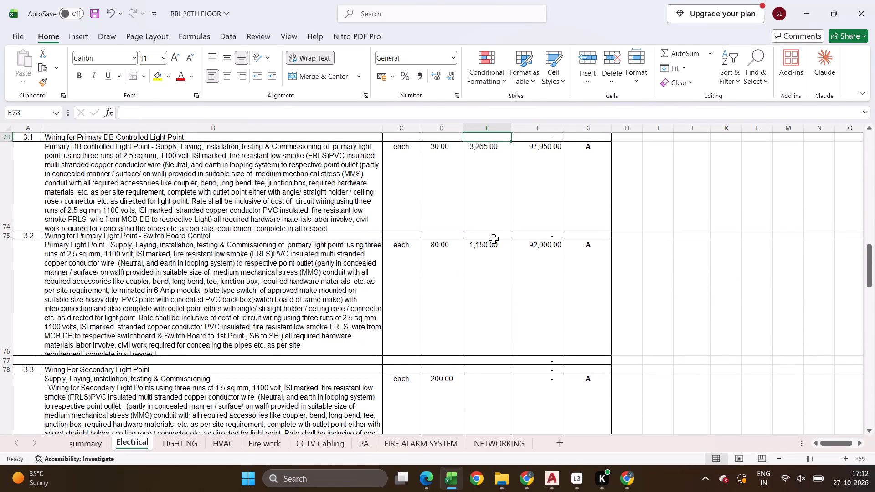
pyautogui.press('Down')
pyautogui.press('Down')
pyautogui.press('2')
pyautogui.press('Escape')
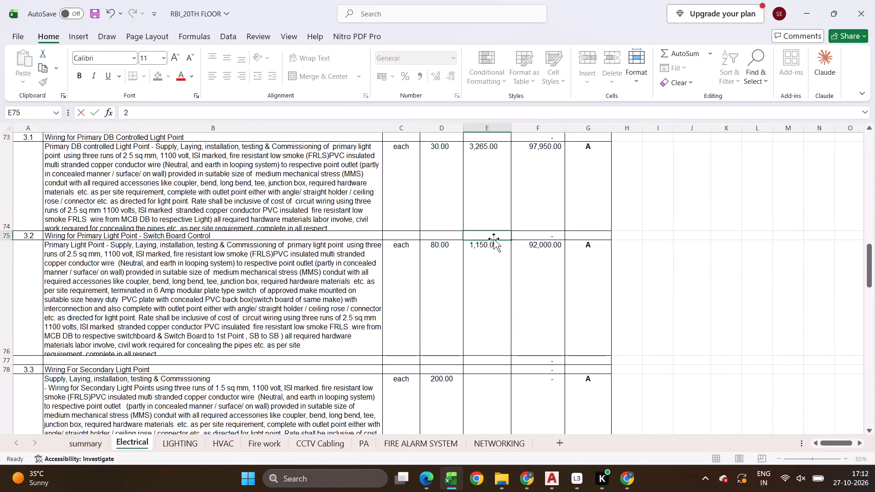
pyautogui.press('Down')
pyautogui.write('2982')
pyautogui.press('Up')
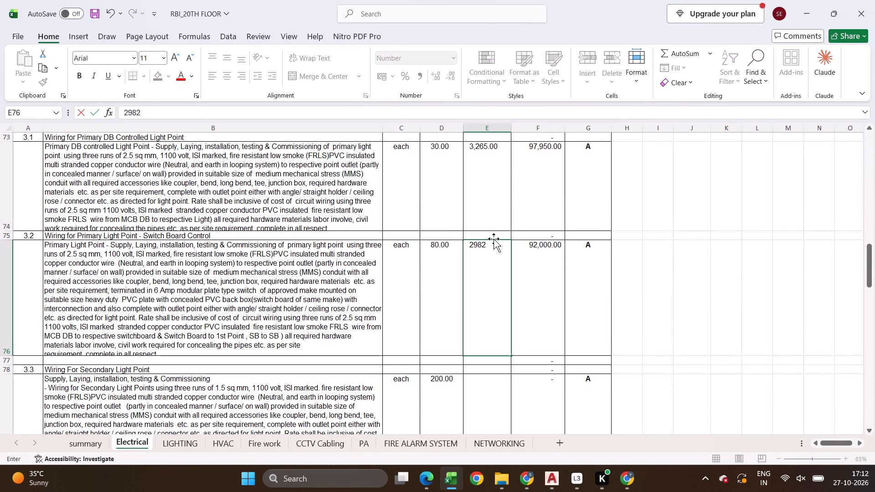
pyautogui.press('Down')
pyautogui.write('2950')
pyautogui.press('Up')
pyautogui.press('Up')
pyautogui.write('3650')
pyautogui.press('Return')
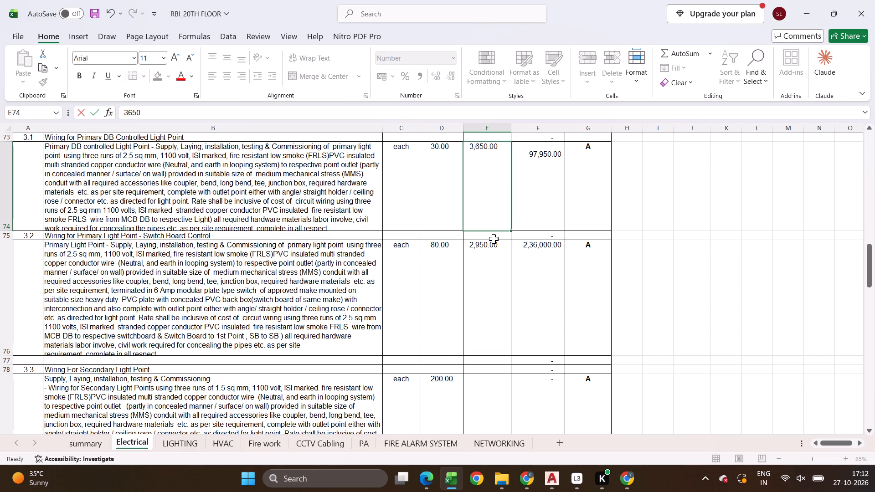
# Enter the rates 1160 for secondary light point wiring in E79 and 650 for half point wiring in E82.
pyautogui.press('Return')
pyautogui.press('Return')
pyautogui.press('Return')
pyautogui.press('Return')
pyautogui.write('116')
pyautogui.press('Return')
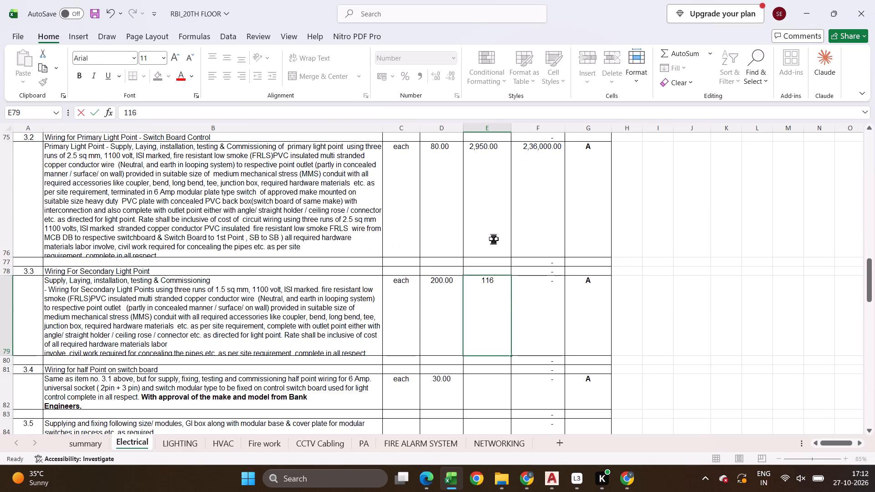
pyautogui.press('Return')
pyautogui.press('Return')
pyautogui.press('Up')
pyautogui.press('Up')
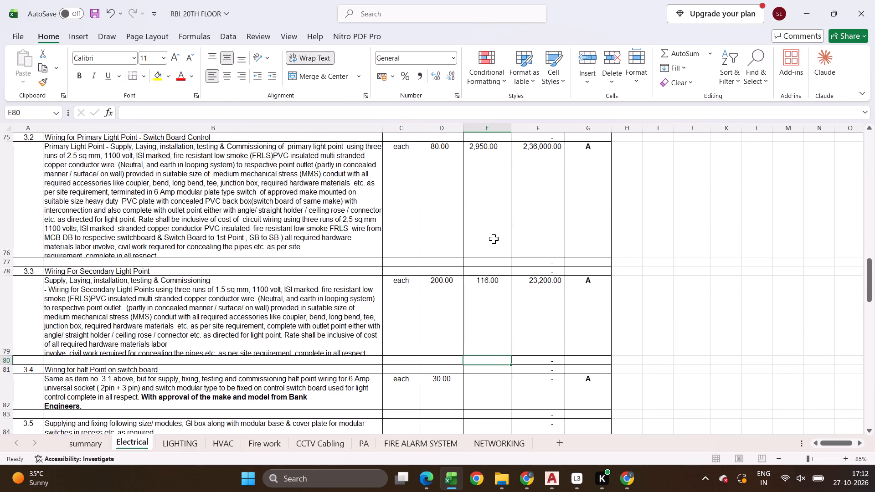
pyautogui.press('Up')
pyautogui.write('1160')
pyautogui.press('Return')
pyautogui.press('Return')
pyautogui.press('Return')
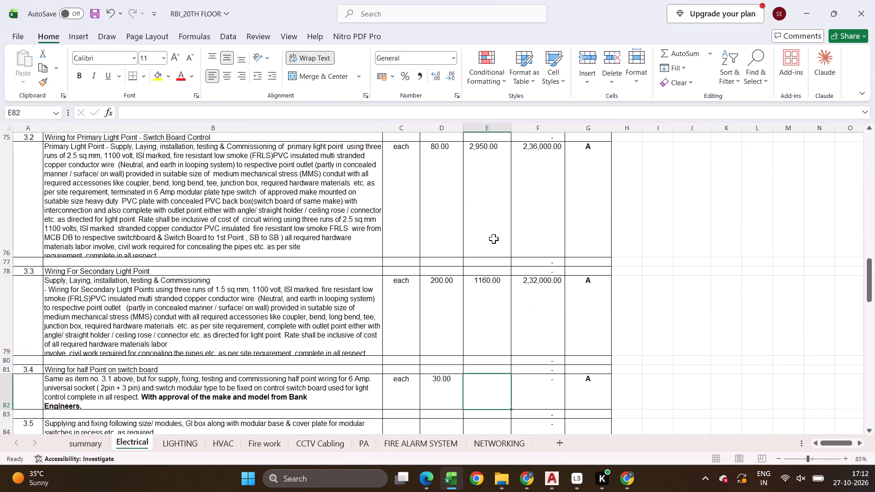
pyautogui.write('650')
pyautogui.press('Return')
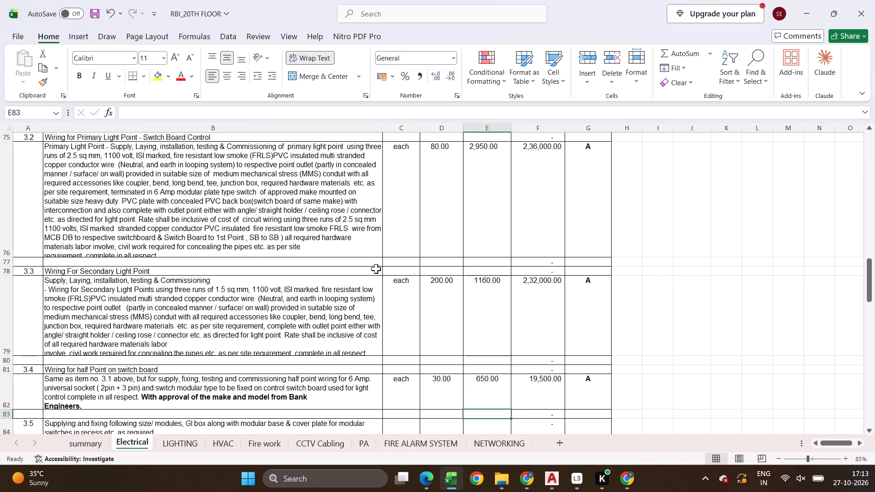
# Enter the module GI box rates for items 3.5.1 to 3.5.6 in E85:E90: 150, 150, 265, 310, 445 and 645.
pyautogui.scroll(-6, 417, 305)
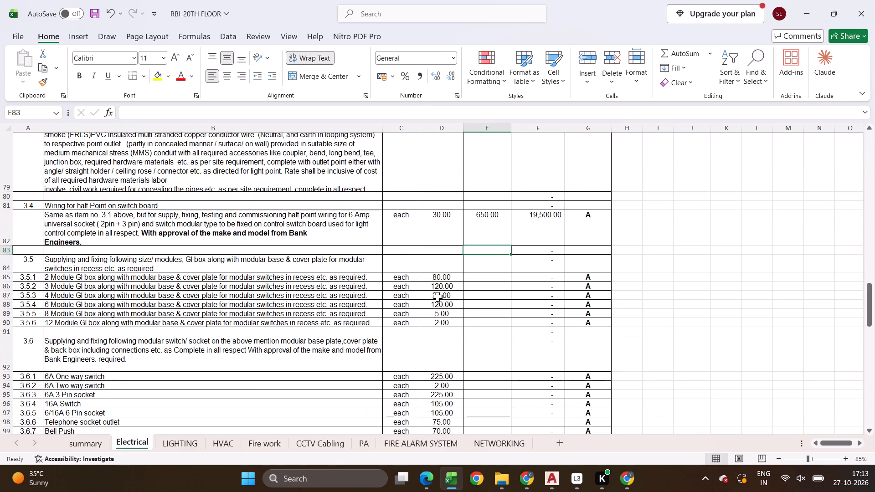
pyautogui.click(483, 274)
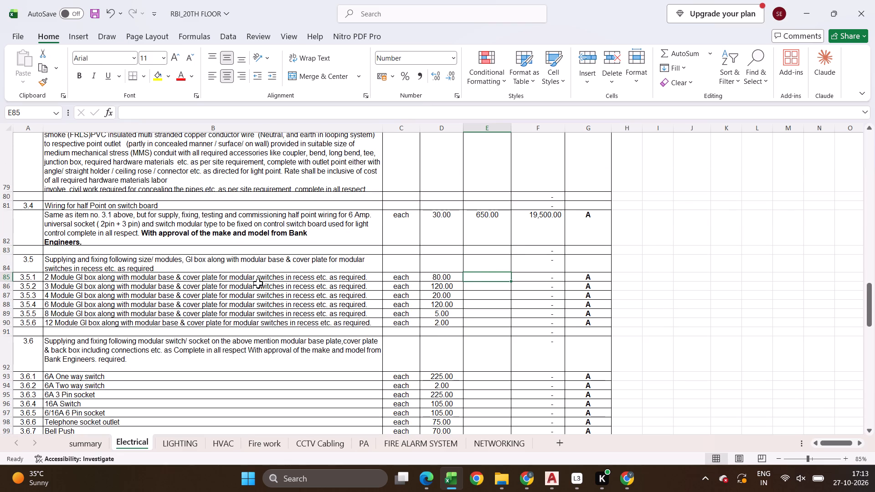
pyautogui.write('150')
pyautogui.press('Return')
pyautogui.write('150')
pyautogui.press('Return')
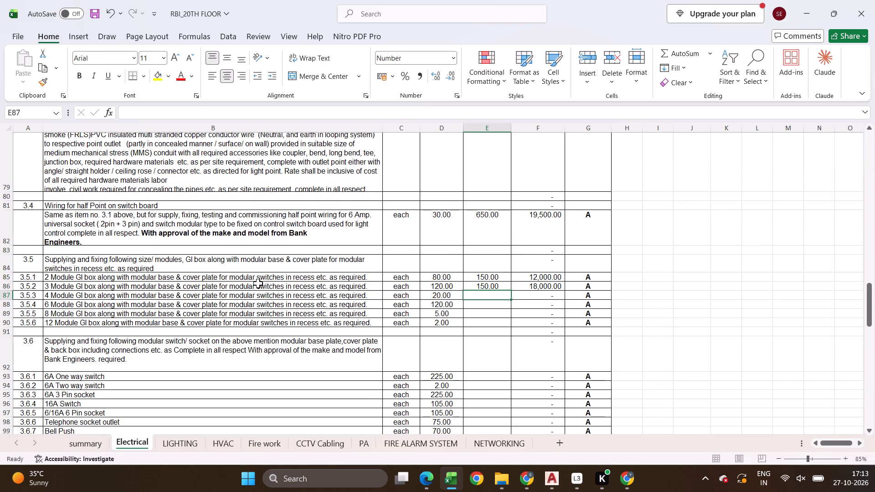
pyautogui.write('265')
pyautogui.press('Return')
pyautogui.write('310')
pyautogui.press('Return')
pyautogui.write('390')
pyautogui.press('Return')
pyautogui.press('3')
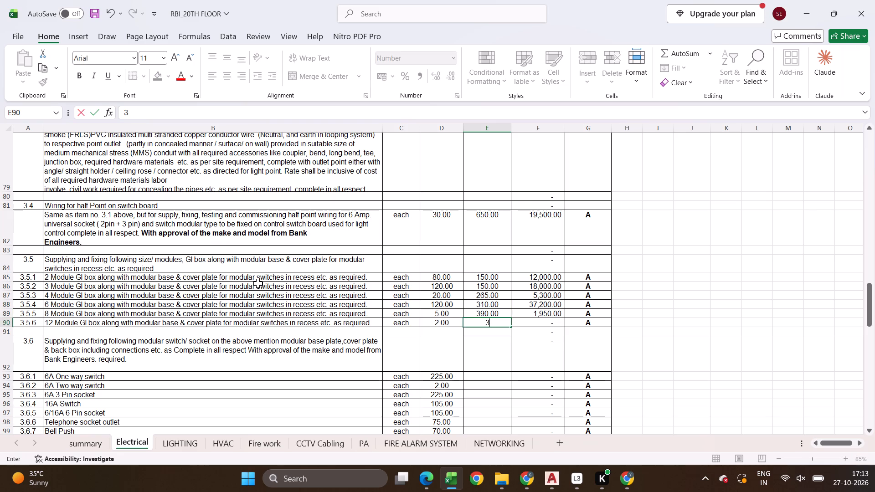
pyautogui.press('Escape')
pyautogui.press('Up')
pyautogui.write('445')
pyautogui.press('Return')
pyautogui.write('895')
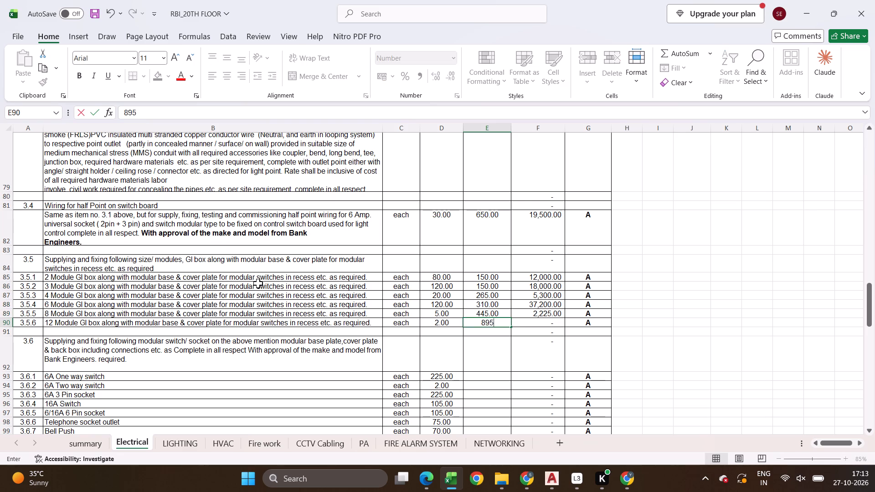
pyautogui.press('Return')
pyautogui.press('Up')
pyautogui.write('645')
pyautogui.press('Return')
# Enter the switch and socket rates for items 3.6.1 to 3.6.6 in E93:E98: 365, 510, 490, 610, 695 and 450.
pyautogui.press('Return')
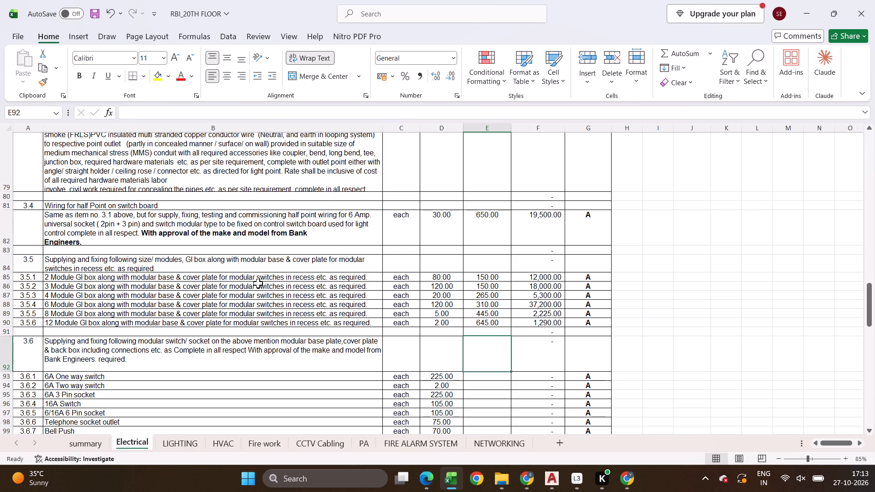
pyautogui.press('Return')
pyautogui.press('Return')
pyautogui.press('Up')
pyautogui.write('365')
pyautogui.press('Return')
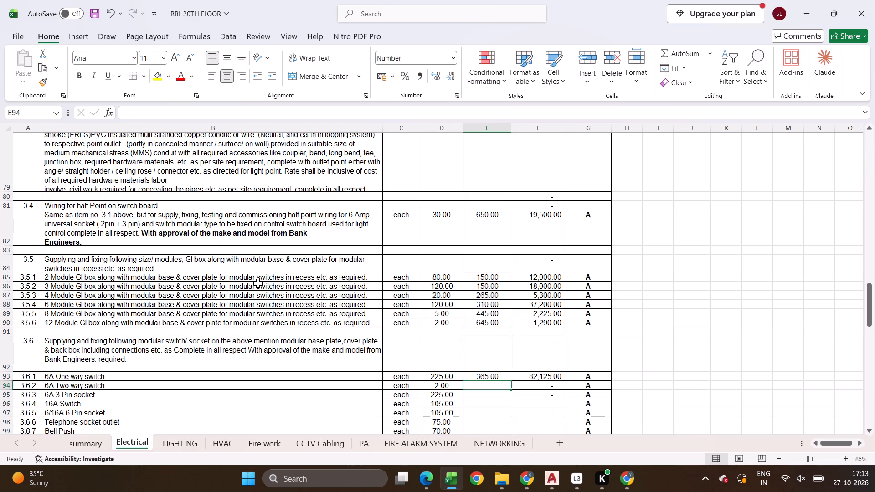
pyautogui.write('510')
pyautogui.press('Return')
pyautogui.write('490')
pyautogui.press('Return')
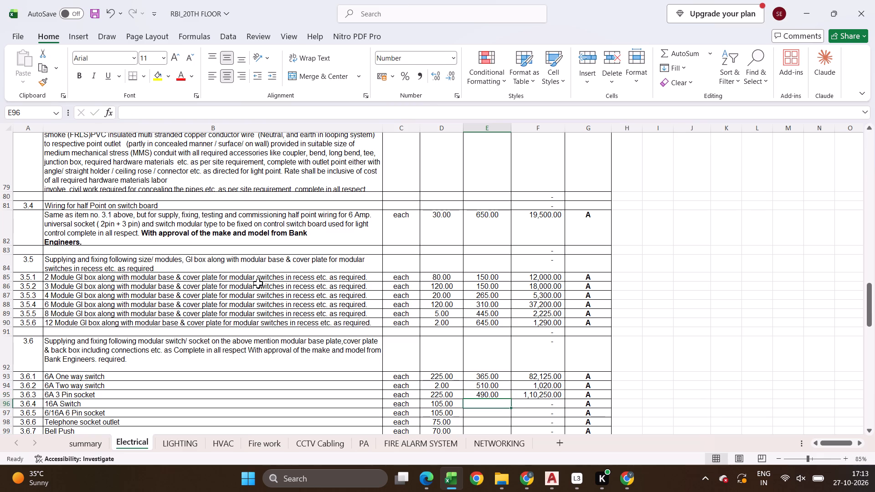
pyautogui.write('610')
pyautogui.press('Return')
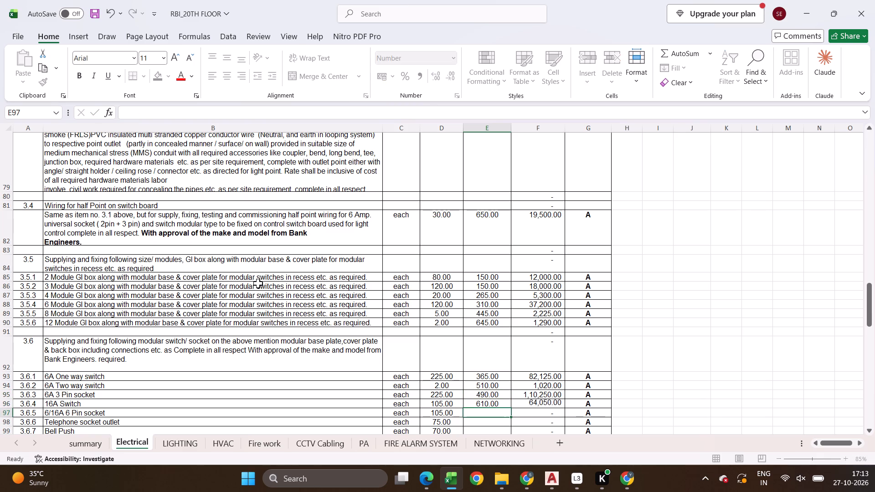
pyautogui.write('695')
pyautogui.press('Return')
pyautogui.write('450')
pyautogui.press('Return')
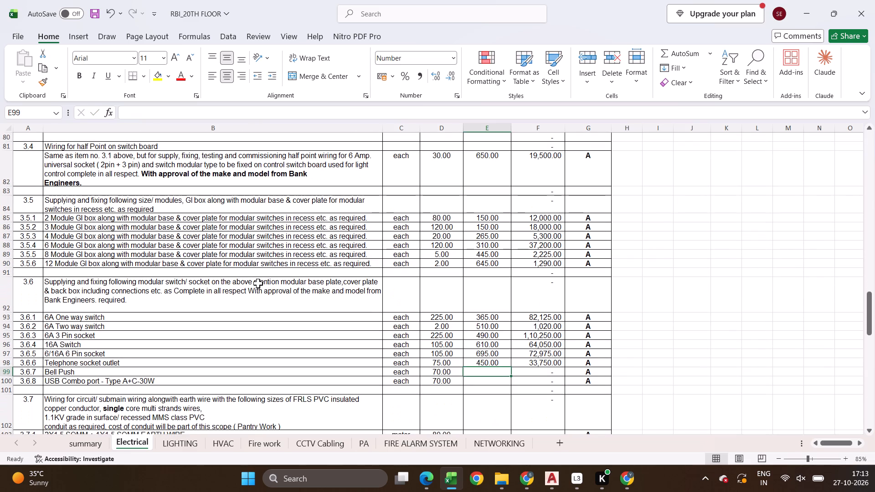
# Enter the rates 750 for the bell push in E99 and 4450 for the USB combo port in E100.
pyautogui.write('1050')
pyautogui.press('Return')
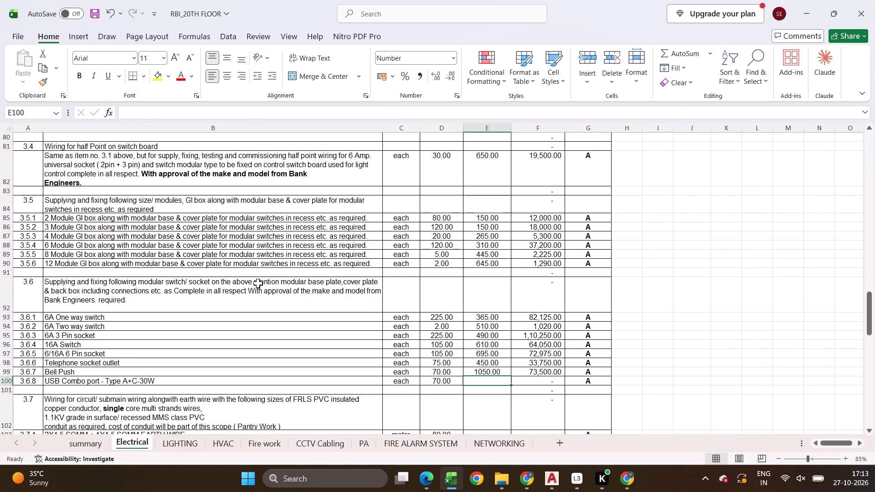
pyautogui.press('Up')
pyautogui.write('450')
pyautogui.press('Return')
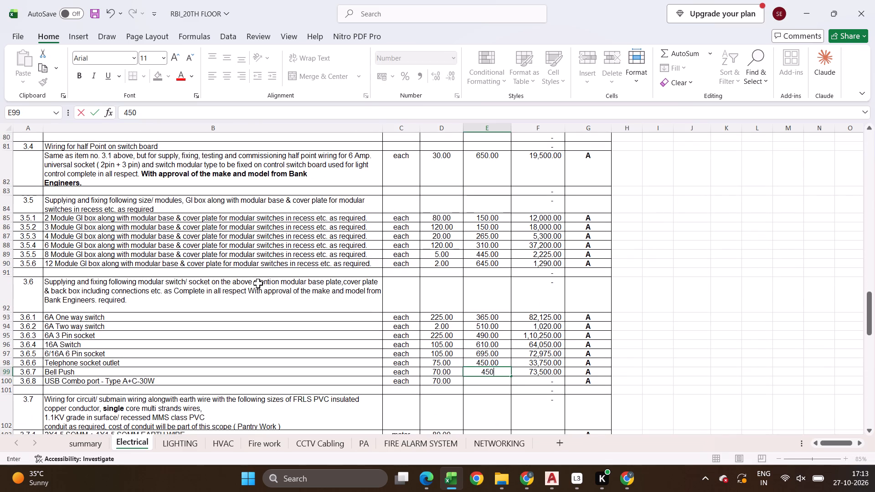
pyautogui.press('Up')
pyautogui.write('750')
pyautogui.press('Return')
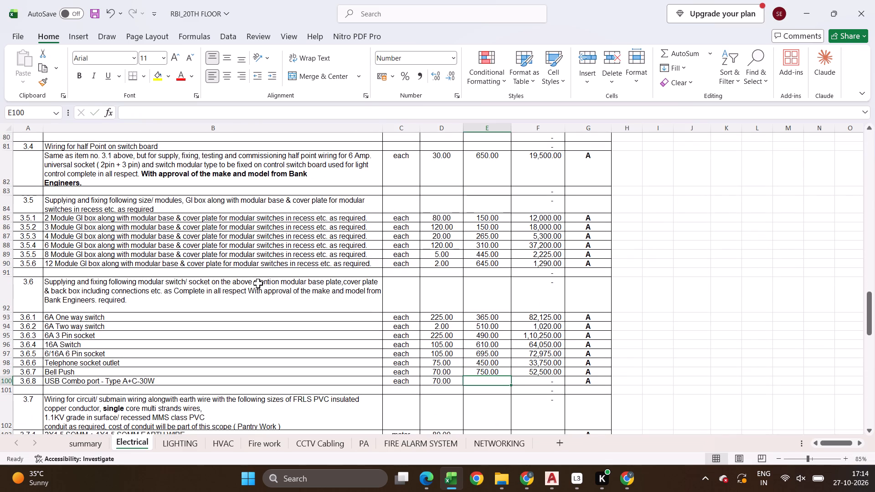
pyautogui.write('2650')
pyautogui.press('Return')
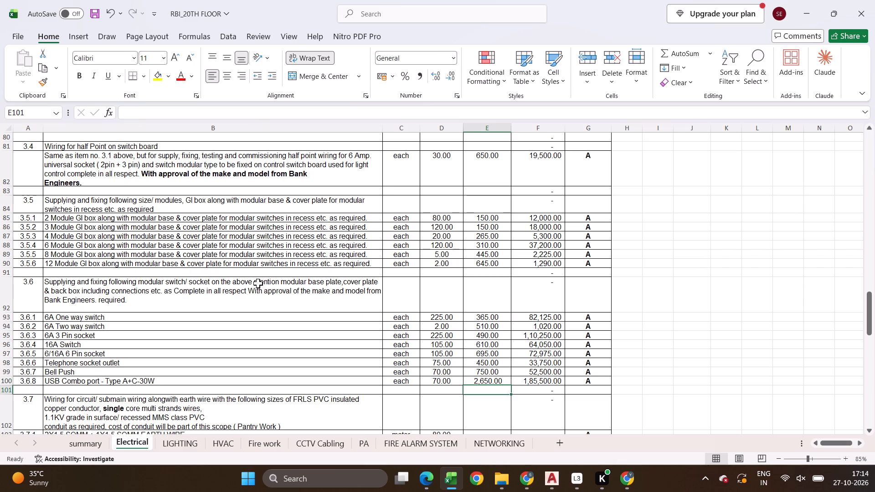
pyautogui.press('Up')
pyautogui.write('4450')
pyautogui.press('Return')
# Copy the 2.50 sqmm FRLSH multistrand cable price 32020 from the Polycab price list in Chrome into I103 of the Electrical sheet.
pyautogui.scroll(-5, 222, 321)
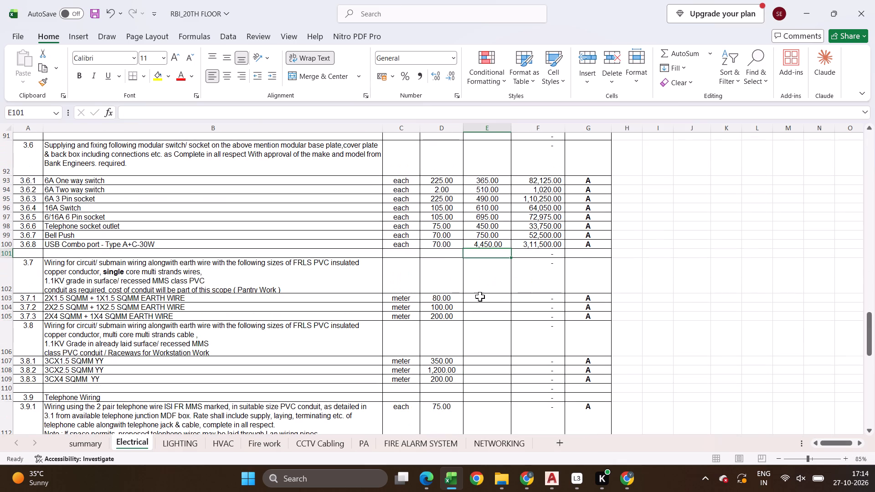
pyautogui.click(481, 298)
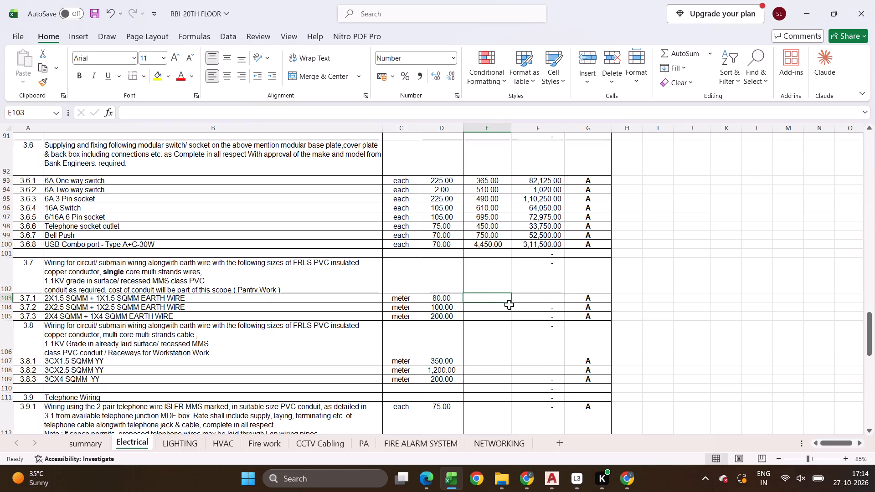
pyautogui.click(662, 300)
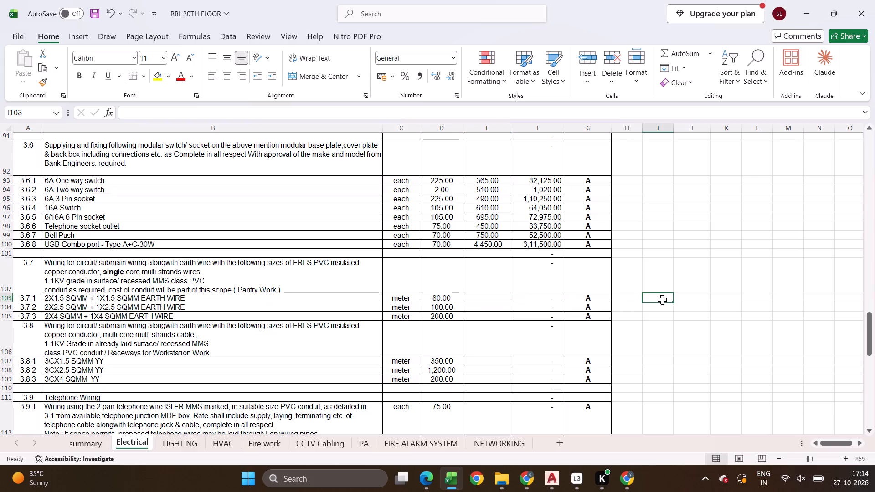
pyautogui.press('1')
pyautogui.press('Return')
pyautogui.press('Up')
pyautogui.hotkey('alt', 'Tab')
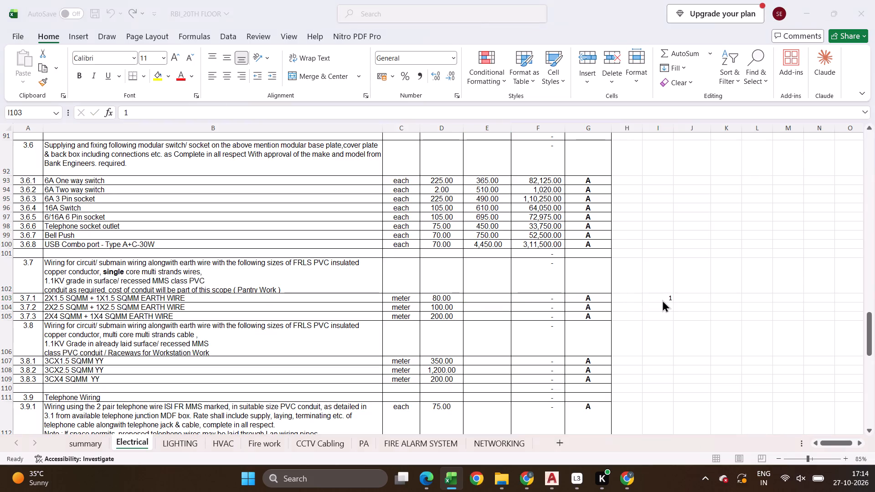
pyautogui.click(418, 0)
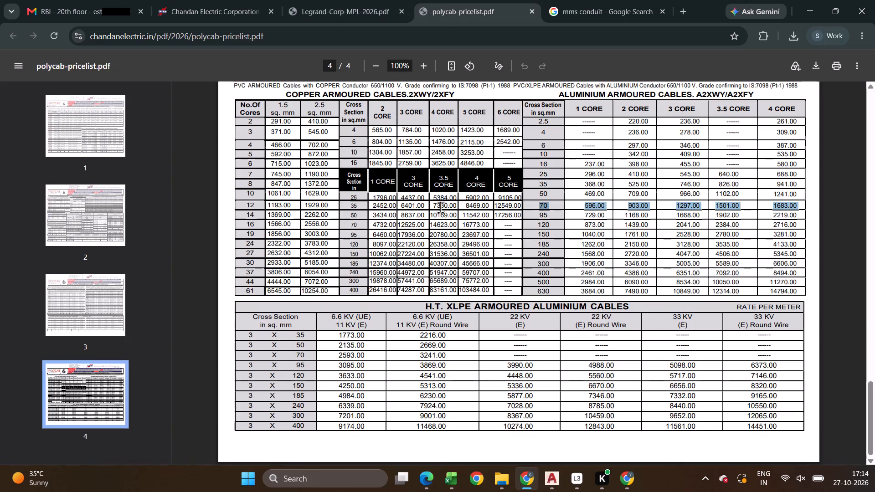
pyautogui.scroll(17, 439, 283)
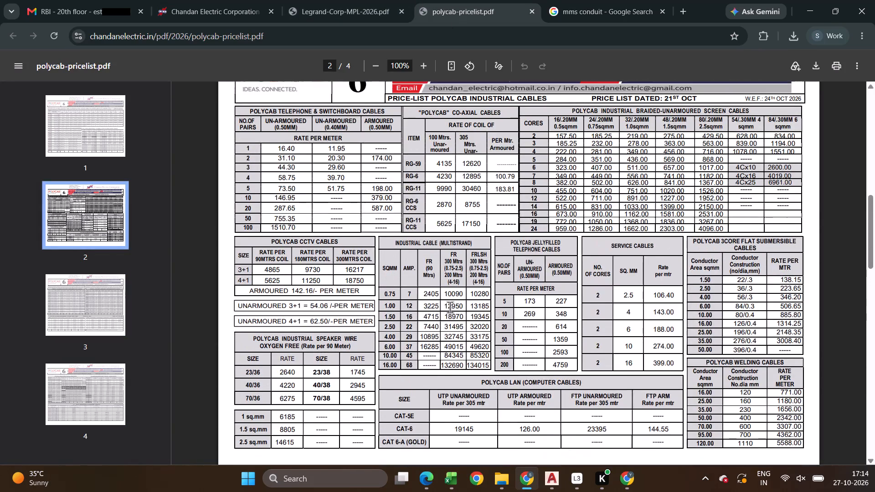
pyautogui.moveTo(465, 327); pyautogui.dragTo(490, 325)
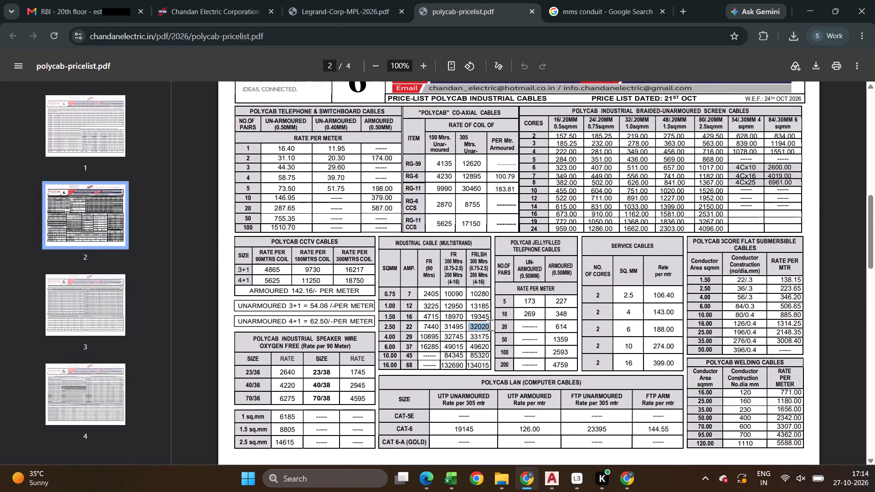
pyautogui.hotkey('ctrl', 'c')
pyautogui.hotkey('alt', 'Tab')
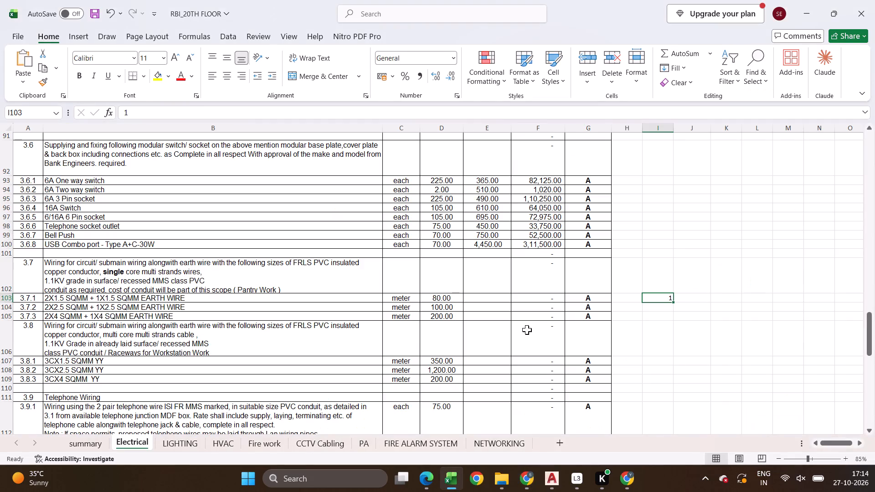
pyautogui.press('Escape')
pyautogui.hotkey('ctrl', 'shift', 'v')
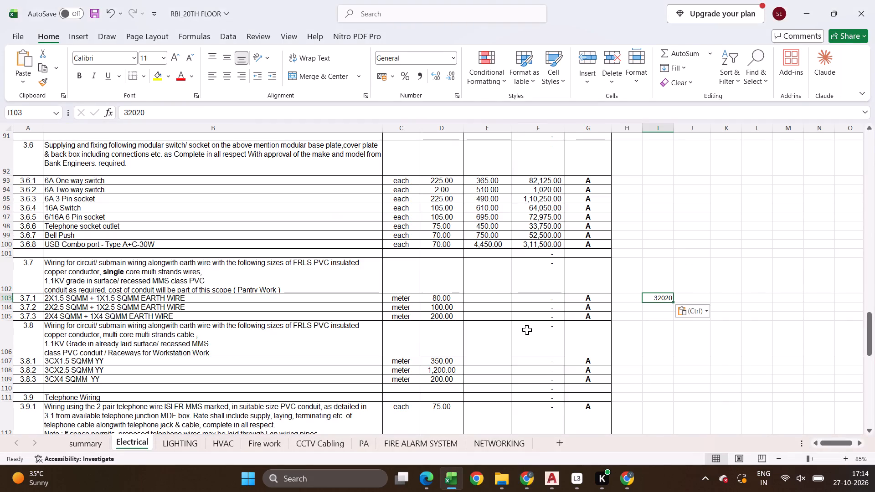
# Copy the 1.50 sqmm FRLSH multistrand cable price 19345 from the Polycab price list into J103.
pyautogui.hotkey('alt', 'Tab')
pyautogui.moveTo(469, 311); pyautogui.dragTo(472, 311)
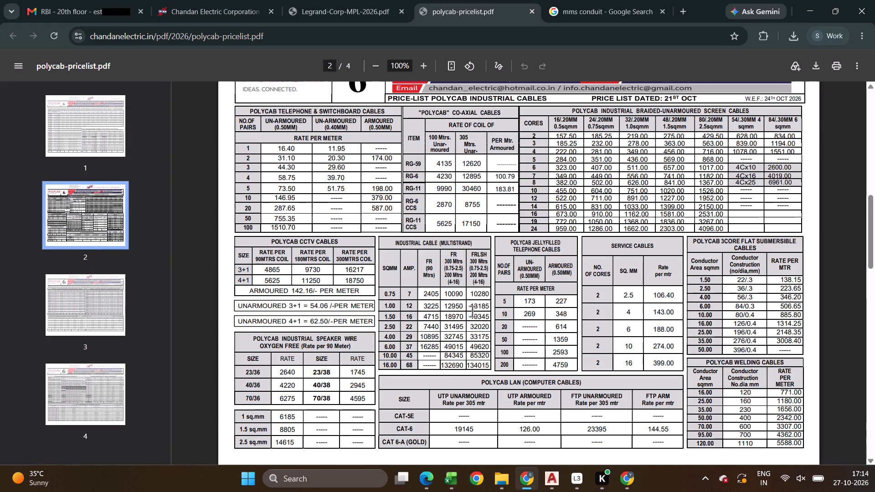
pyautogui.moveTo(472, 311); pyautogui.dragTo(488, 311)
pyautogui.click(476, 313)
pyautogui.moveTo(468, 316); pyautogui.dragTo(490, 317)
pyautogui.hotkey('ctrl', 'c')
pyautogui.hotkey('alt', 'Tab')
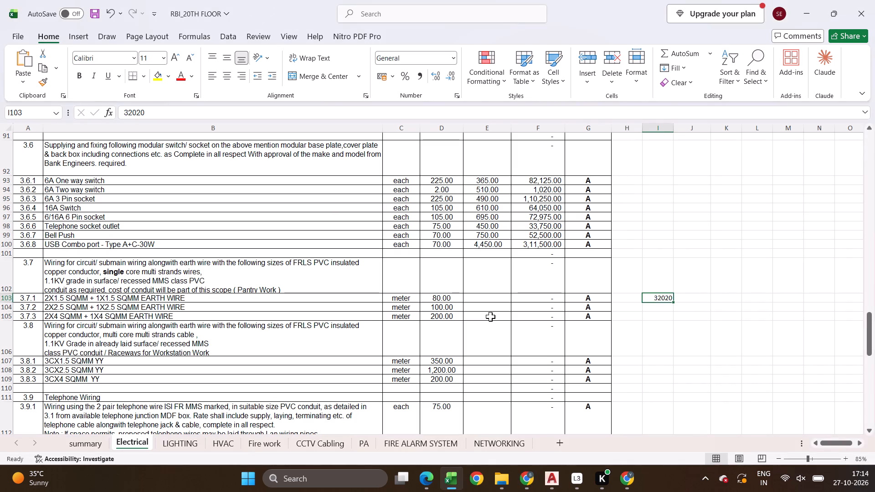
pyautogui.press('Down')
pyautogui.press('Up')
pyautogui.press('Right')
pyautogui.hotkey('ctrl', 'shift', 'v')
# Move the 2.5 sqmm cable price 32020 from I103 to I104, beside item 3.7.2.
pyautogui.press('Left')
pyautogui.hotkey('ctrl', 'x')
pyautogui.press('Down')
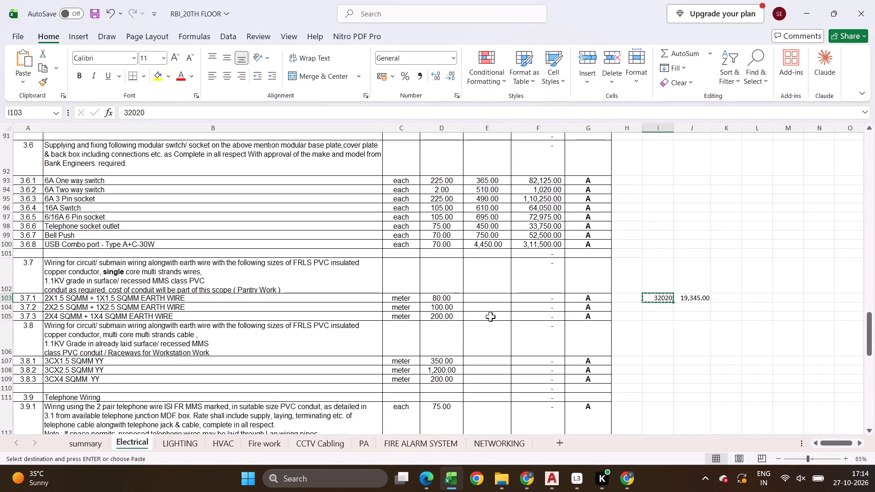
pyautogui.hotkey('ctrl', 'shift', 'v')
pyautogui.press('Up')
pyautogui.press('Down')
pyautogui.hotkey('ctrl', 'v')
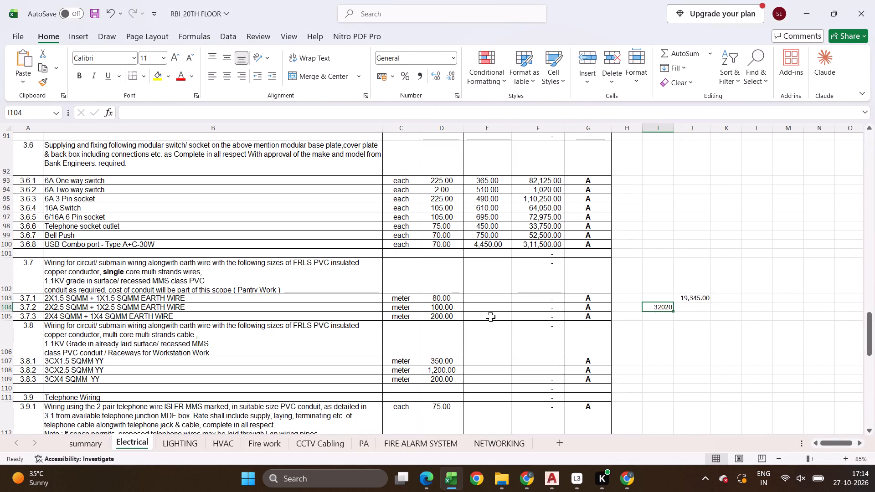
# Copy the 1.5 sqmm cable price 19345 from J103 into I103, beside item 3.7.1.
pyautogui.press('Up')
pyautogui.press('Right')
pyautogui.hotkey('ctrl', 'c')
pyautogui.press('Left')
pyautogui.hotkey('ctrl', 'v')
pyautogui.press('Right')
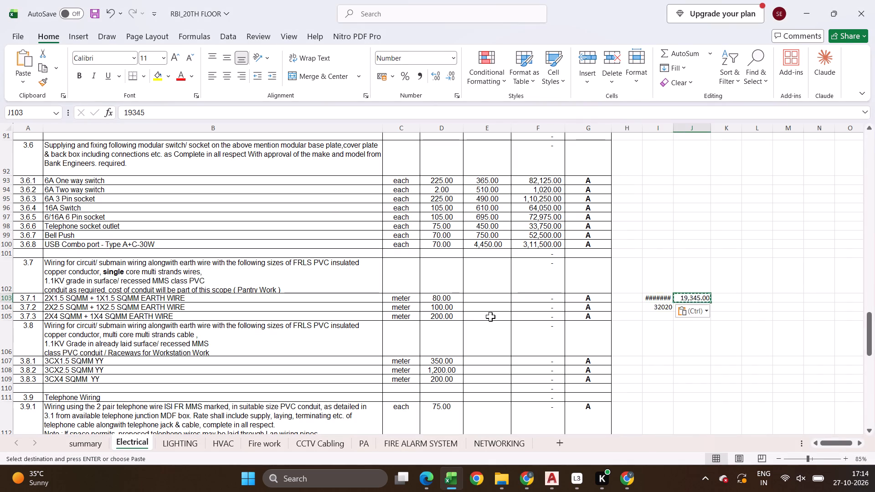
pyautogui.press('Escape')
pyautogui.press('Left')
pyautogui.press('Right')
pyautogui.hotkey('ctrl', 'v')
pyautogui.hotkey('ctrl', 'c')
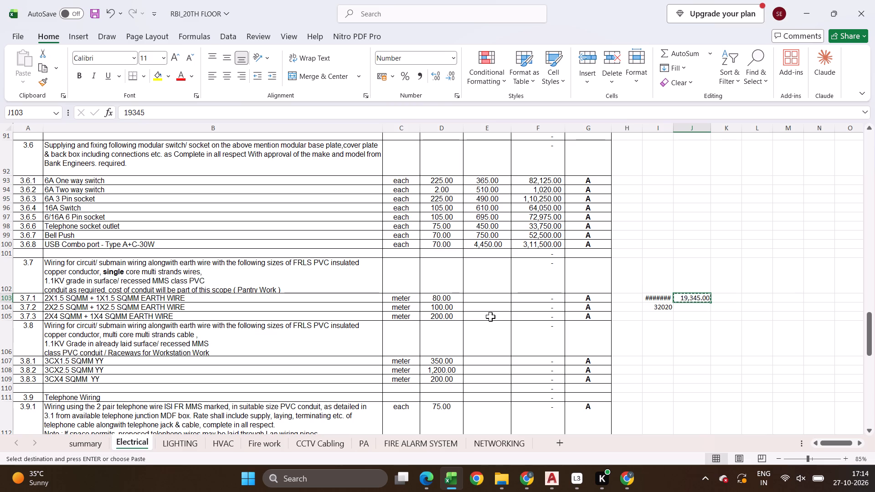
pyautogui.press('Left')
pyautogui.hotkey('ctrl', 'shift', 'v')
pyautogui.press('Right')
pyautogui.press('Left')
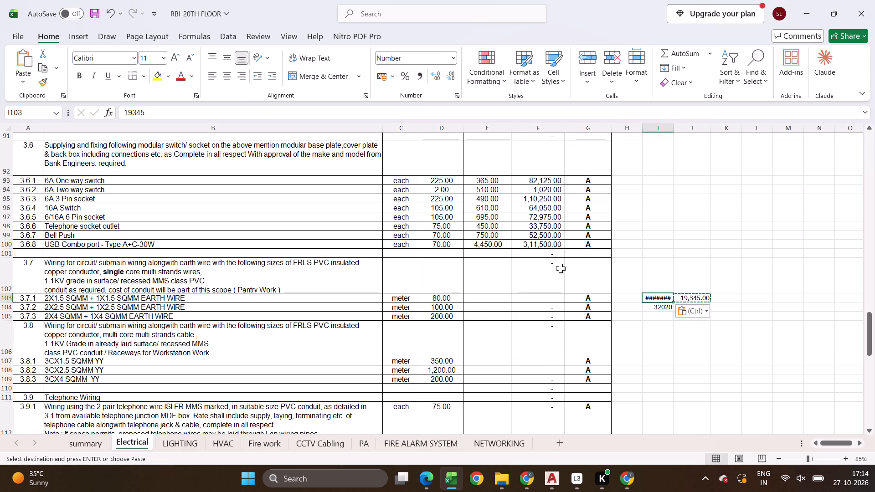
# Apply the comma-style number format to column I and all the columns after it.
pyautogui.click(651, 124)
pyautogui.hotkey('ctrl', 'shift', 'Right')
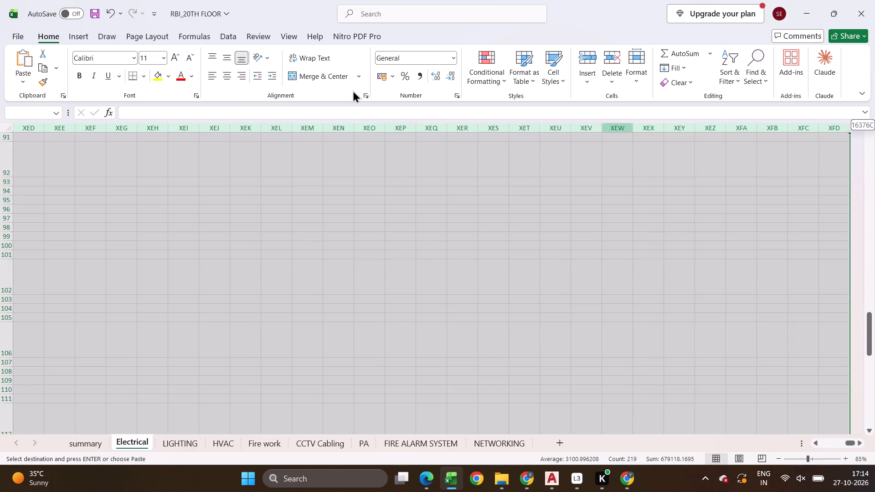
pyautogui.click(417, 80)
pyautogui.press('Down')
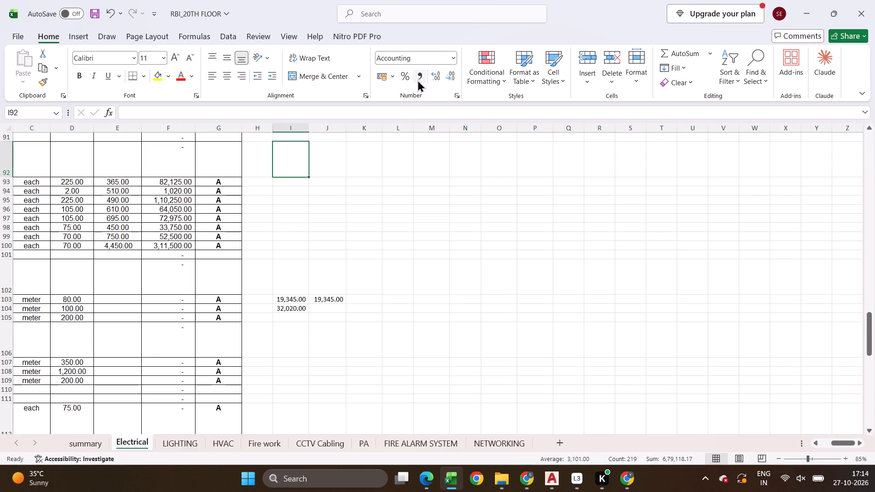
pyautogui.hotkey('ctrl', 'Down')
pyautogui.moveTo(436, 266); pyautogui.dragTo(192, 277, button='middle')
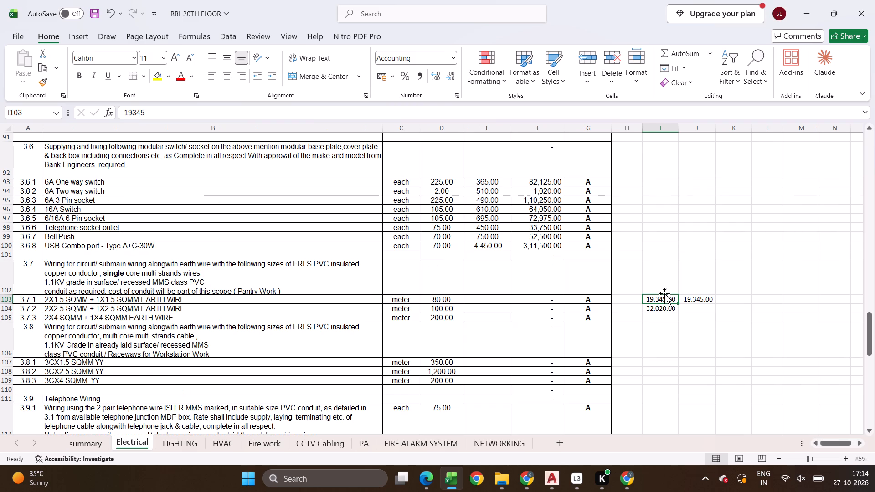
# Replace J103 with the formula =I103/300 to calculate the 1.5 sqmm cable's price per metre.
pyautogui.click(679, 298)
pyautogui.click(682, 298)
pyautogui.press('=')
pyautogui.press('Left')
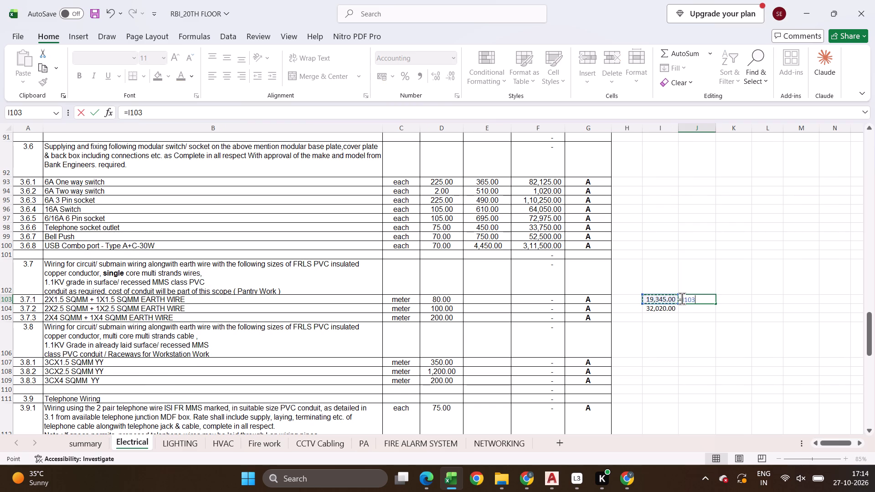
pyautogui.write('/300')
pyautogui.press('Return')
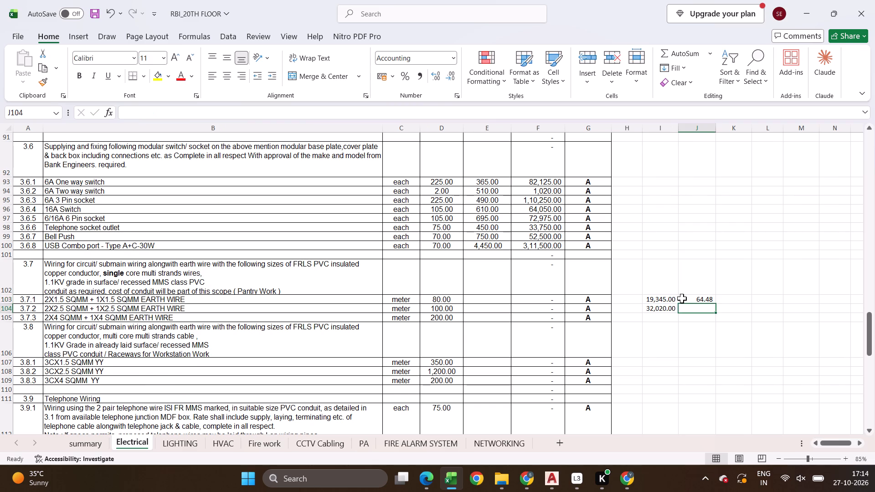
pyautogui.press('Up')
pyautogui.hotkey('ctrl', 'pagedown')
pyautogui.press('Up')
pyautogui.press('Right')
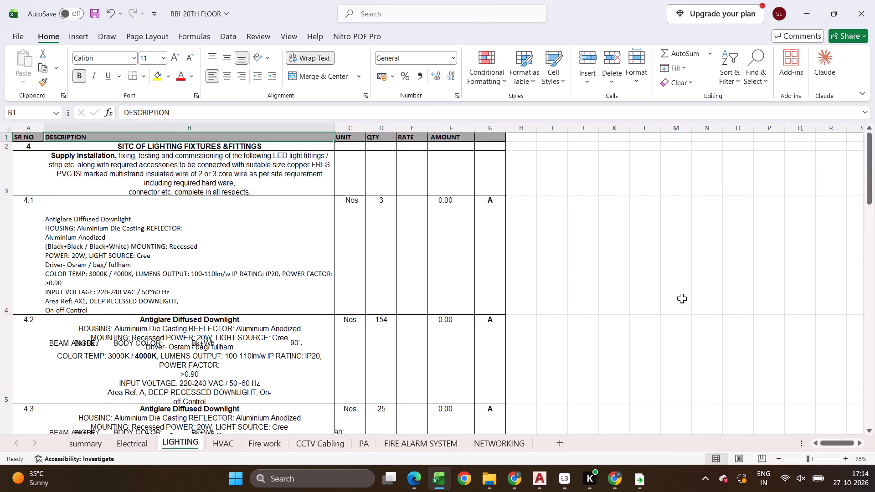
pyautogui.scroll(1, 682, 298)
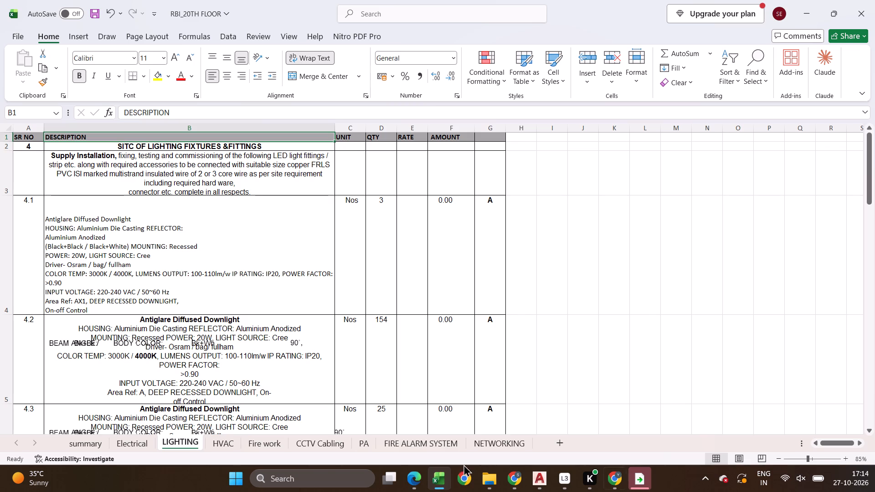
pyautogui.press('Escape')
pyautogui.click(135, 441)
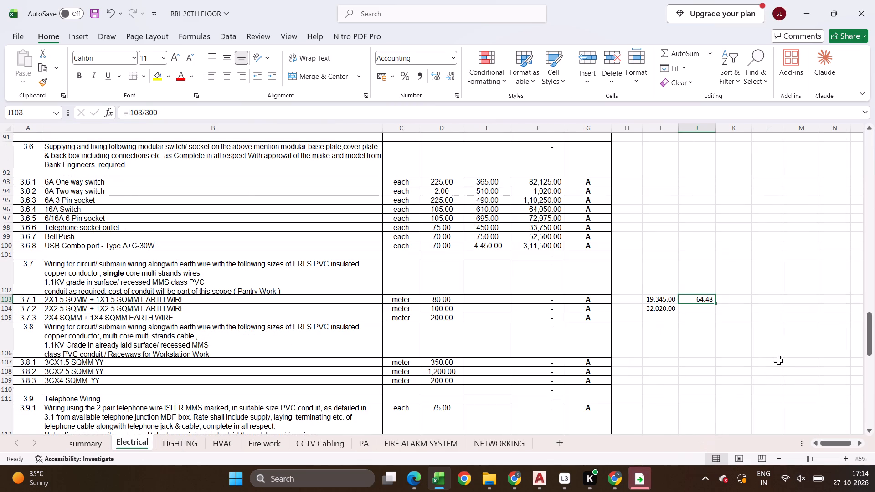
# Fill the price-per-metre formula from J103 down to J104 for the 2.5 sqmm cable.
pyautogui.hotkey('shift', 'Up')
pyautogui.hotkey('shift', 'Down')
pyautogui.hotkey('shift', 'Down')
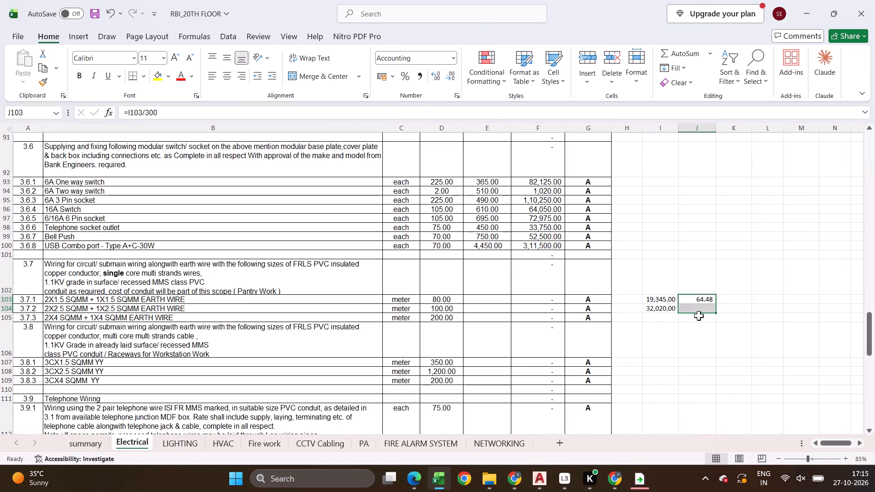
pyautogui.hotkey('ctrl', 'd')
pyautogui.press('Right')
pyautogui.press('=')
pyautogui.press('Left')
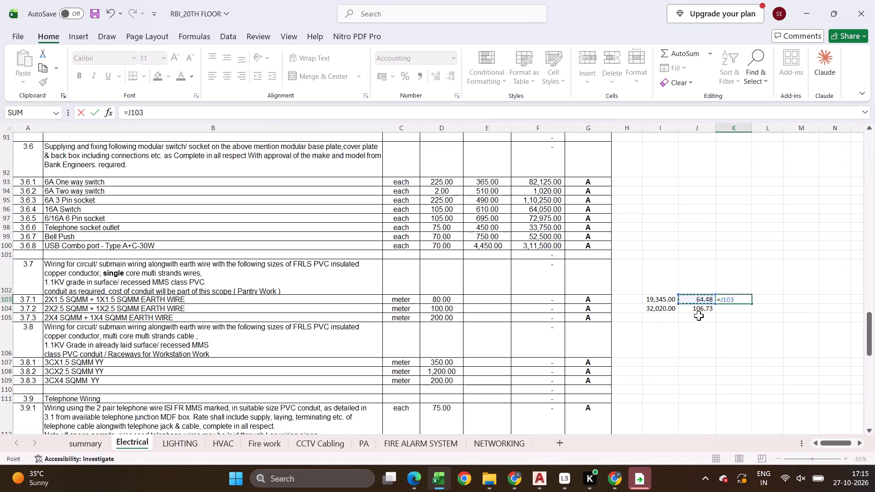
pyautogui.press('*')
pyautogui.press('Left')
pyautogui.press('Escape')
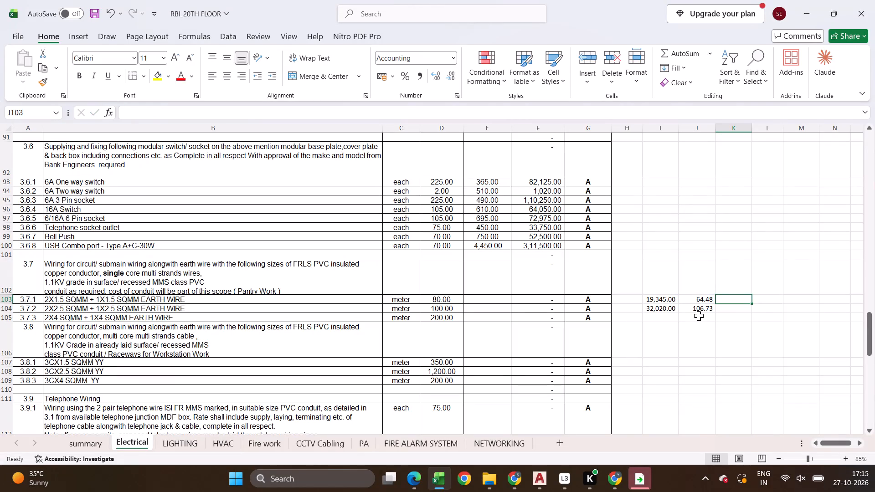
# Enter =J103*3 in K103 for the three wires and fill it down to K104.
pyautogui.press('=')
pyautogui.press('Left')
pyautogui.write('*3')
pyautogui.press('Return')
pyautogui.press('Up')
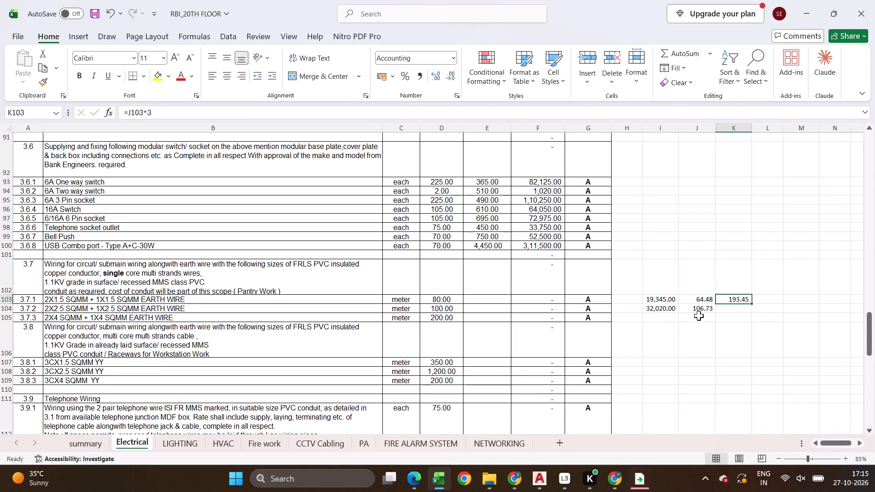
pyautogui.hotkey('shift', 'Down')
pyautogui.hotkey('ctrl', 'd')
# Enter the factor 0.44 in L103 and the formula =L103*K103 in M103, and fill both down to row 104.
pyautogui.press('Right')
pyautogui.write('.44')
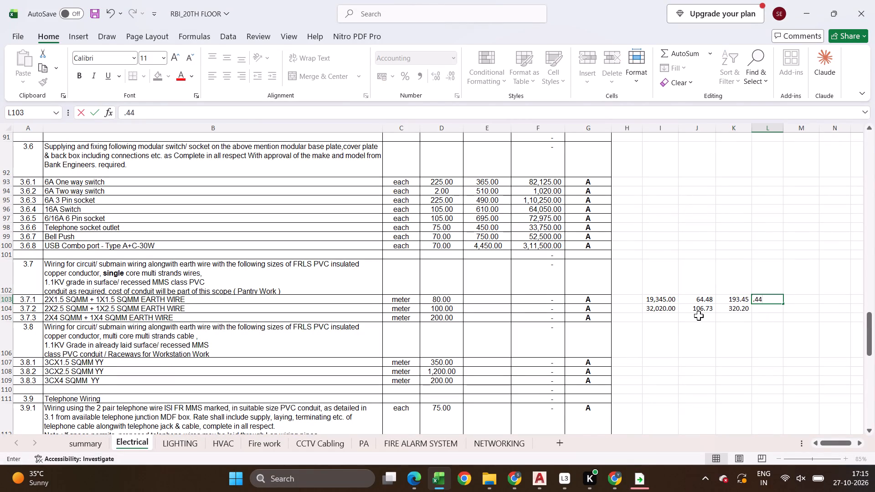
pyautogui.press('Right')
pyautogui.press('=')
pyautogui.press('Left')
pyautogui.press('*')
pyautogui.press('Left')
pyautogui.press('Left')
pyautogui.press('Return')
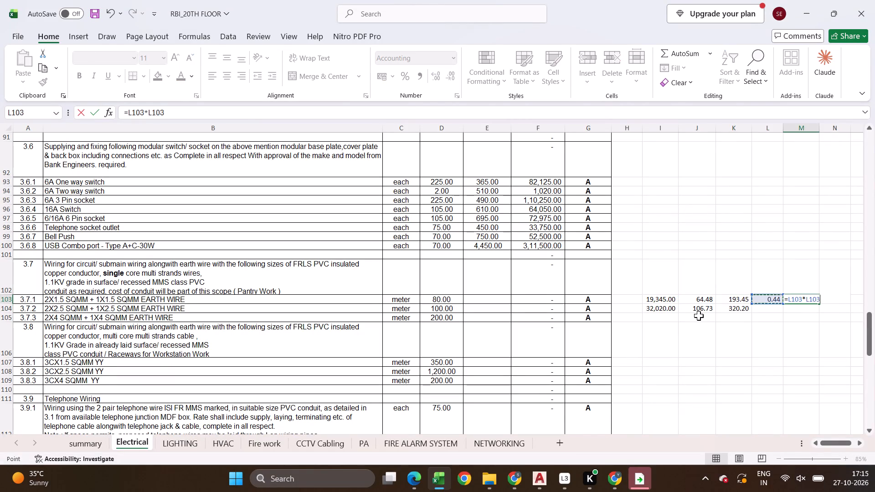
pyautogui.press('Up')
pyautogui.hotkey('shift', 'Left')
pyautogui.hotkey('shift', 'Down')
pyautogui.hotkey('ctrl', 'd')
# Fill the cable calculation in I104:M104 down to row 105, beside item 3.7.3.
pyautogui.press('Right')
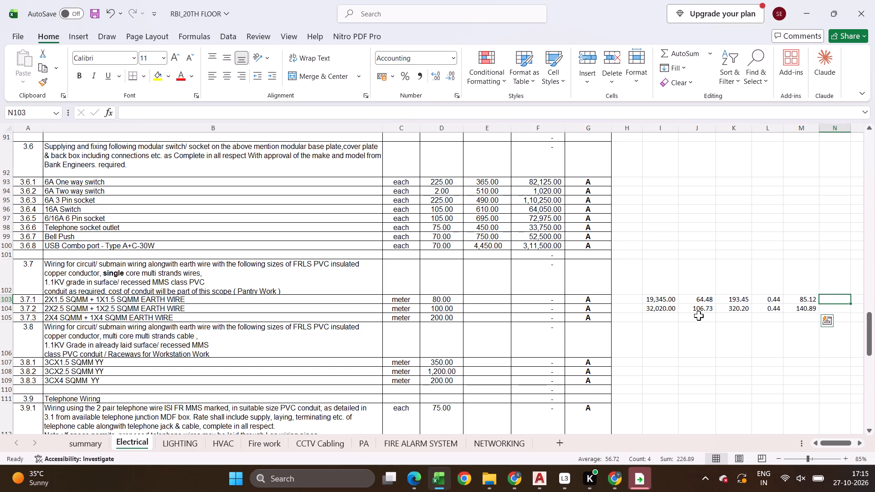
pyautogui.press('Left')
pyautogui.press('Down')
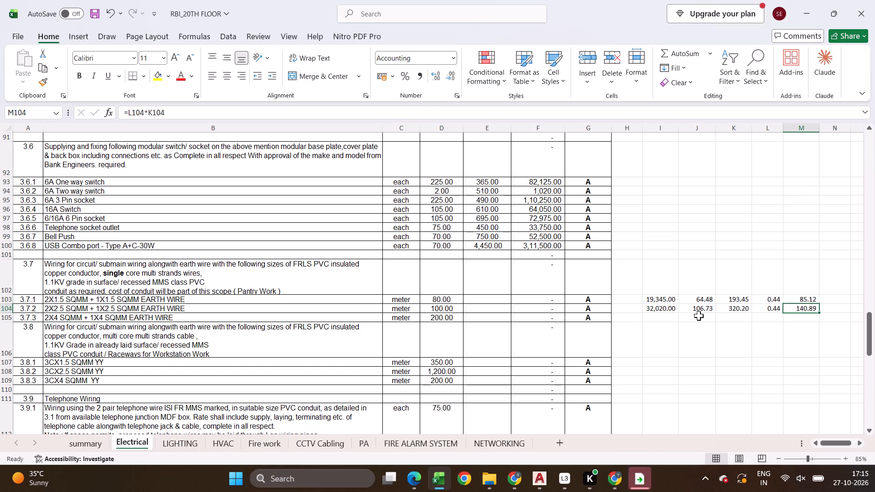
pyautogui.hotkey('ctrl', 'shift', 'Left')
pyautogui.hotkey('shift', 'Down')
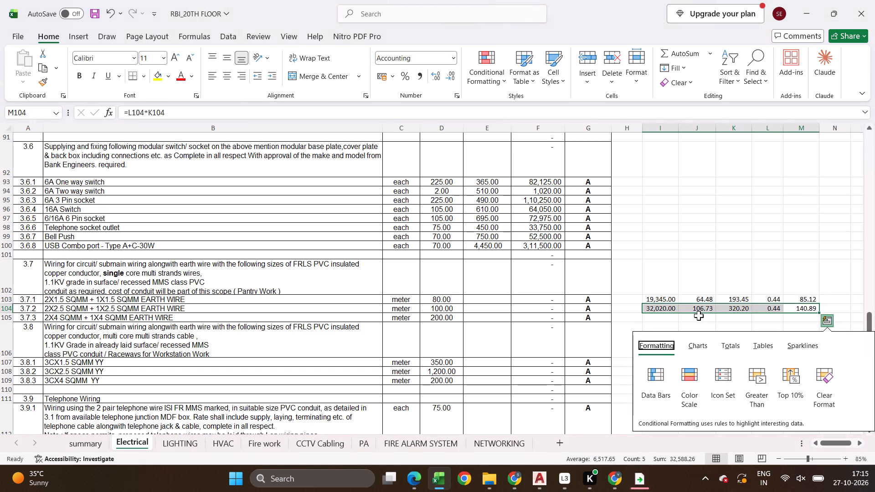
pyautogui.press('Escape')
pyautogui.press('`')
pyautogui.press('Escape')
pyautogui.hotkey('shift', 'Down')
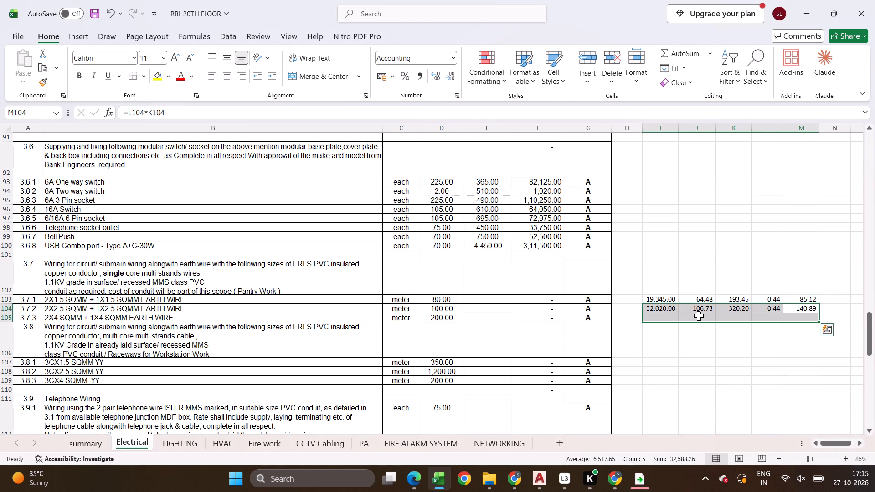
pyautogui.hotkey('ctrl', 'd')
pyautogui.press('Left')
pyautogui.press('Left')
pyautogui.press('Down')
pyautogui.press('Left')
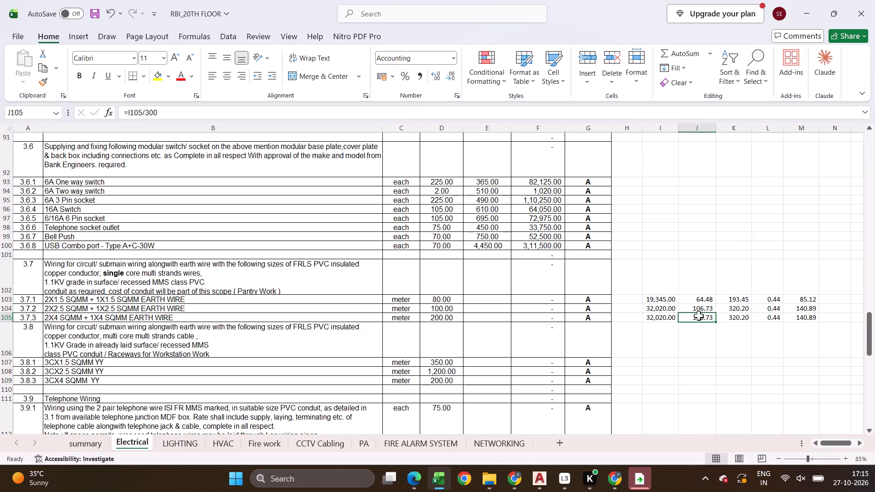
# Copy the 4 sqmm FRLSH coil price 33175 from the Polycab price list in Chrome into cell I105 of the Excel sheet.
pyautogui.press('F2')
pyautogui.hotkey('alt', 'Tab')
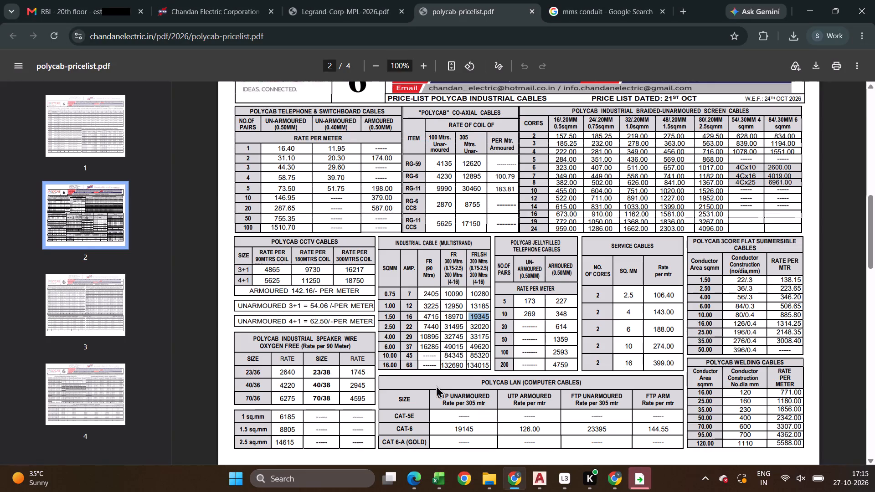
pyautogui.moveTo(469, 332); pyautogui.dragTo(487, 332)
pyautogui.click(480, 333)
pyautogui.moveTo(469, 336); pyautogui.dragTo(487, 337)
pyautogui.click(489, 338)
pyautogui.moveTo(489, 338); pyautogui.dragTo(481, 339)
pyautogui.hotkey('ctrl', 'c')
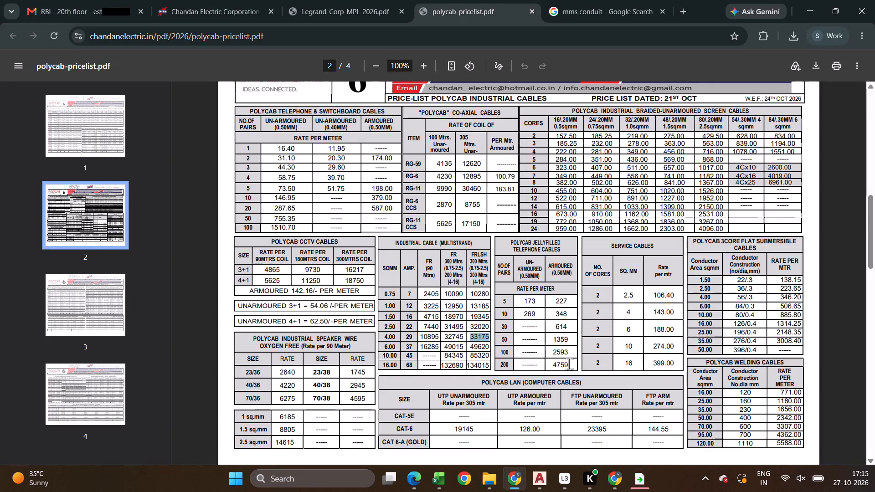
pyautogui.hotkey('alt', 'Tab')
pyautogui.press('Left')
pyautogui.press('Escape')
pyautogui.press('Left')
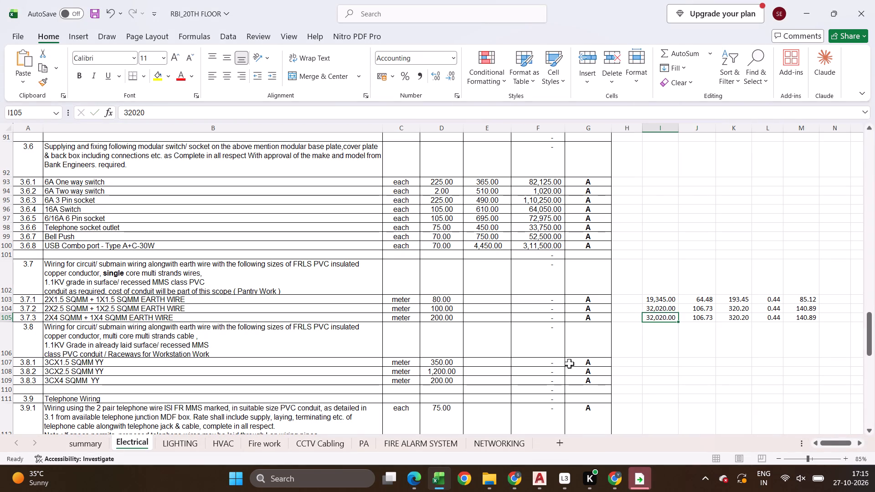
pyautogui.hotkey('ctrl', 'shift', 'v')
pyautogui.press('Right')
pyautogui.press('Escape')
# Change the price-per-metre formula in J105 to =I105/200 for the 4 sqmm cable.
pyautogui.press('Right')
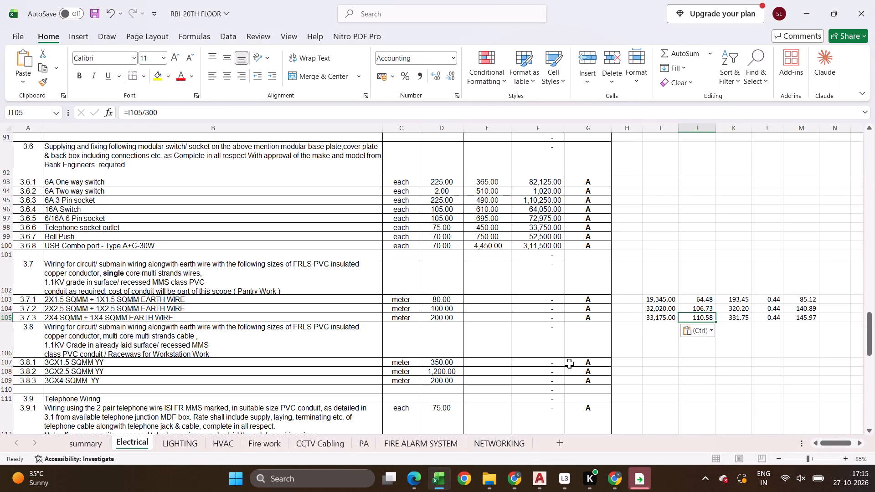
pyautogui.press('F2')
pyautogui.press('BackSpace')
pyautogui.press('BackSpace')
pyautogui.press('BackSpace')
pyautogui.write('200')
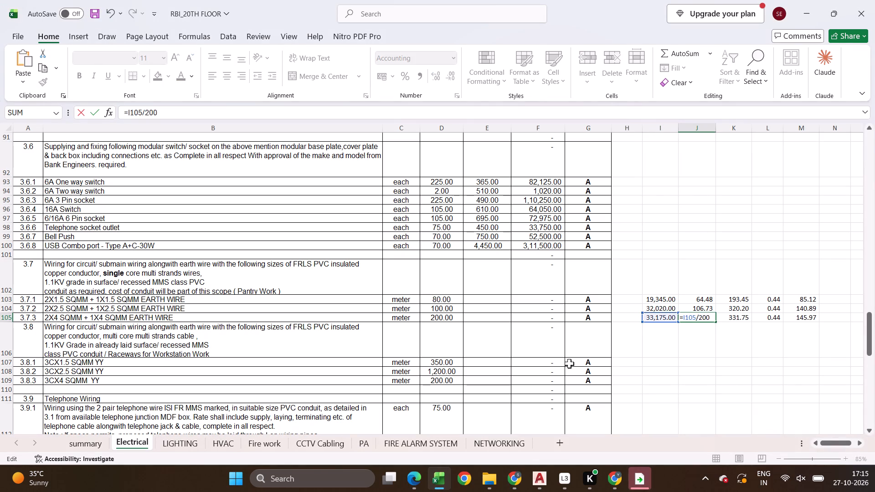
pyautogui.press('Return')
# Enter 35 in N103 and add it to the cable cost with =N103+M103 in O103.
pyautogui.press('Down')
pyautogui.press('Up')
pyautogui.press('Up')
pyautogui.press('Up')
pyautogui.press('Right')
pyautogui.press('Up')
pyautogui.press('Right')
pyautogui.press('Right')
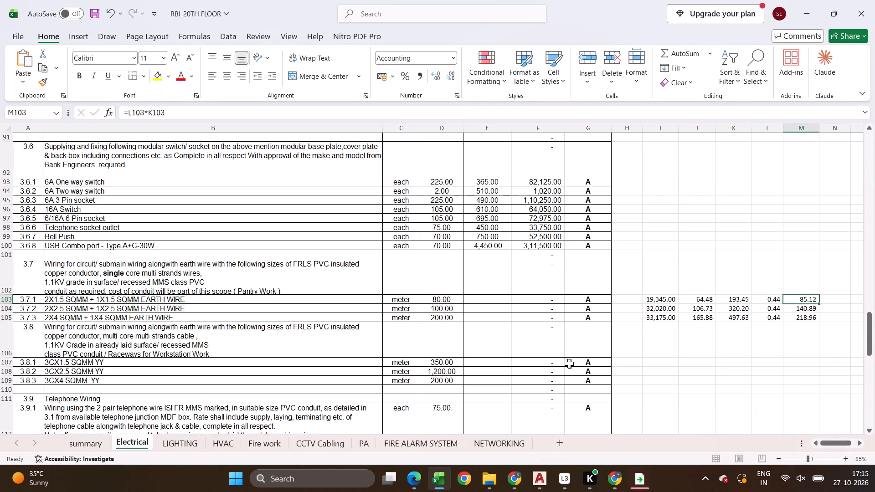
pyautogui.press('Right')
pyautogui.write('35')
pyautogui.press('Right')
pyautogui.press('=')
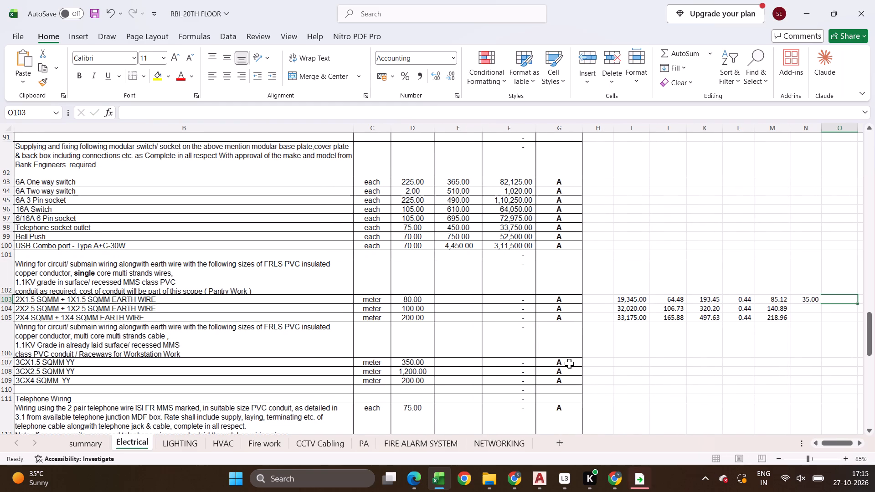
pyautogui.press('Left')
pyautogui.press('+')
pyautogui.press('Left')
pyautogui.press('Left')
pyautogui.press('Return')
# Enter the factor 1.25 in P103 and the formula =P103*O103 in Q103.
pyautogui.press('Up')
pyautogui.press('Right')
pyautogui.write('1.25')
pyautogui.press('Right')
pyautogui.press('=')
pyautogui.press('Left')
pyautogui.press('*')
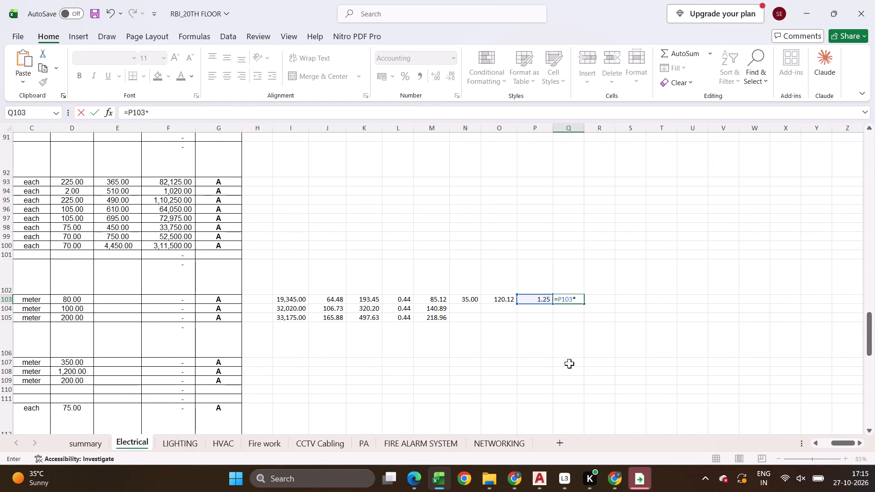
pyautogui.press('Left')
pyautogui.press('Left')
pyautogui.press('Return')
# Enter the factor 1.12 in R103 and the formula =R103*Q103 in S103.
pyautogui.press('Up')
pyautogui.press('Right')
pyautogui.write('1.12')
pyautogui.press('Right')
pyautogui.press('=')
pyautogui.press('Left')
pyautogui.press('*')
pyautogui.press('Left')
pyautogui.press('Left')
pyautogui.press('Return')
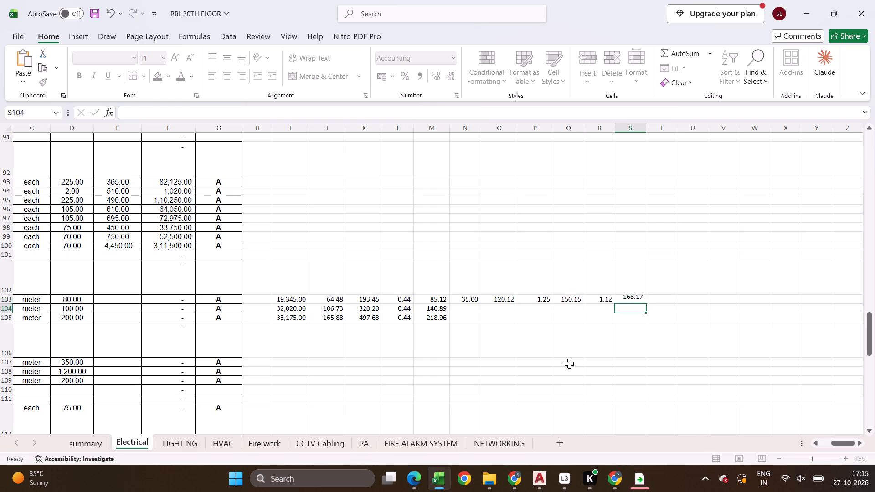
# Round the rate to the nearest 5 with =MROUND(S103,5) in T103.
pyautogui.press('Up')
pyautogui.press('Right')
pyautogui.write('=mround(')
pyautogui.press('Left')
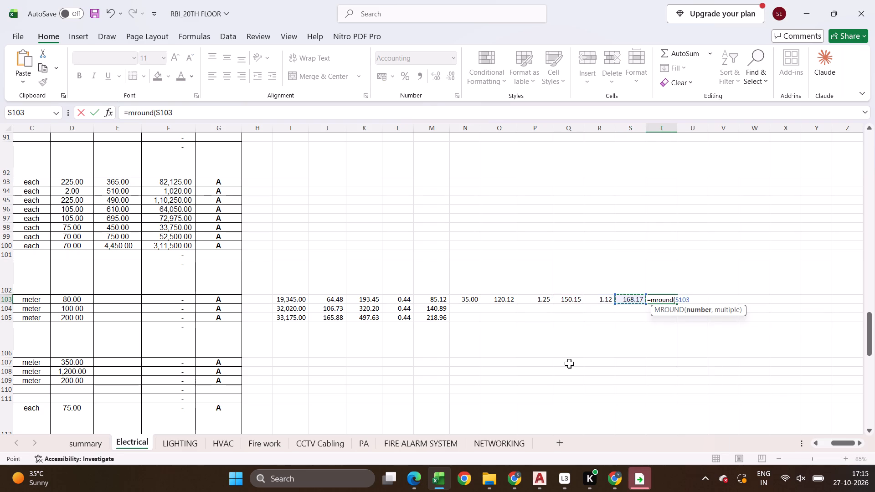
pyautogui.write(',5')
pyautogui.press('Return')
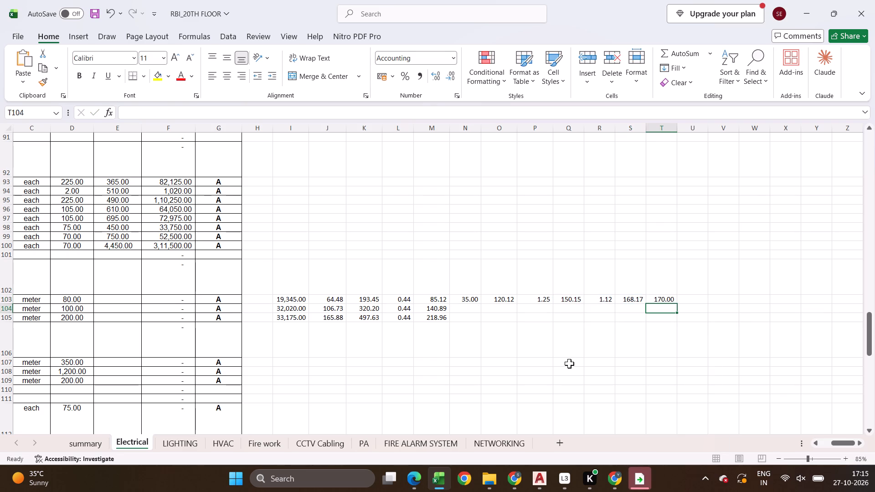
# Fill the rate build-up in N103:T103 down to row 105.
pyautogui.press('Up')
pyautogui.hotkey('shift', 'Left')
pyautogui.hotkey('shift', 'Left')
pyautogui.hotkey('shift', 'Left')
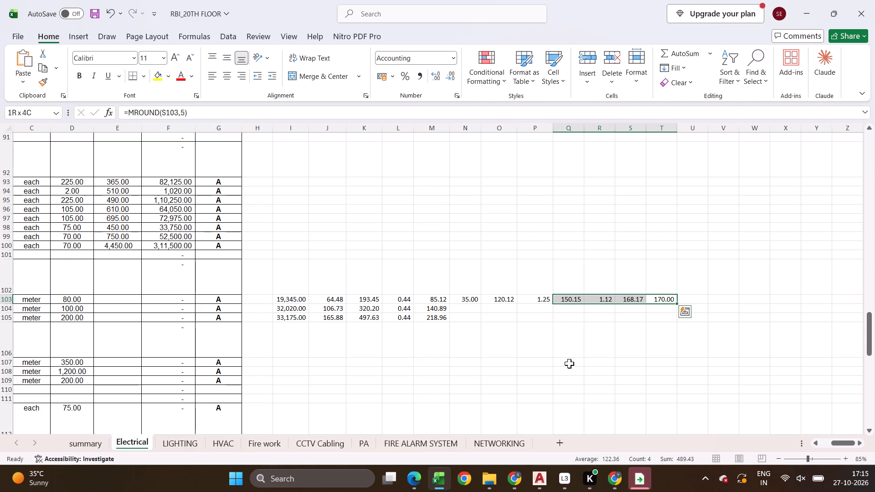
pyautogui.hotkey('shift', 'Down')
pyautogui.hotkey('shift', 'Down')
pyautogui.hotkey('shift', 'Left')
pyautogui.hotkey('shift', 'Left')
pyautogui.hotkey('shift', 'Left')
pyautogui.hotkey('ctrl', 'd')
# Copy the rounded rates in T103:T105 to the rate column for items 3.7.1 to 3.7.3, starting at E103.
pyautogui.press('Left')
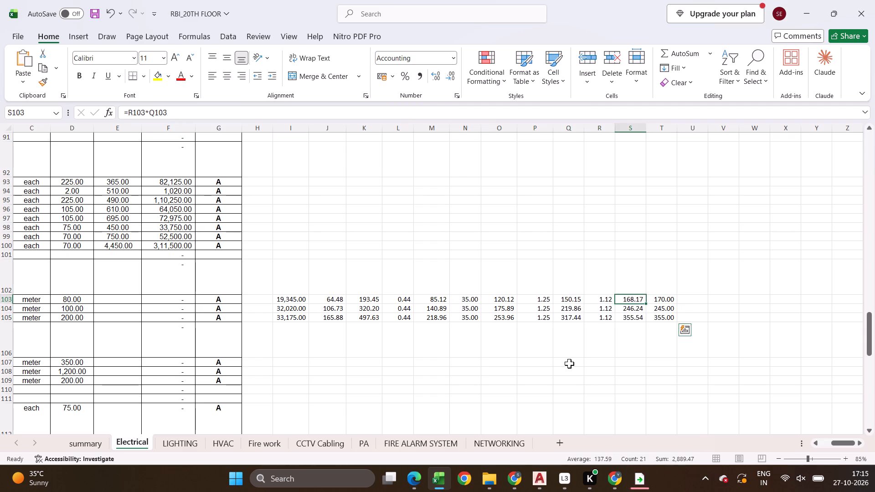
pyautogui.press('Right')
pyautogui.press('Left')
pyautogui.press('Right')
pyautogui.press('Right')
pyautogui.press('Left')
pyautogui.hotkey('ctrl', 'Down')
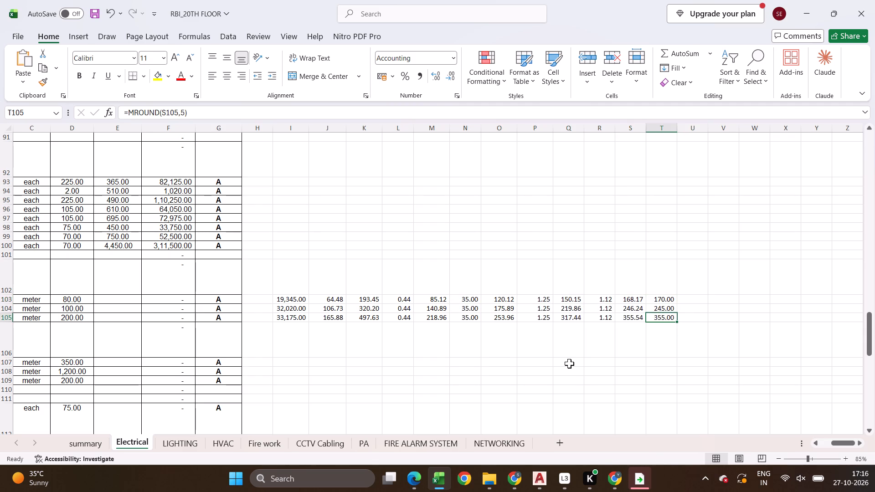
pyautogui.hotkey('ctrl', 'shift', 'Up')
pyautogui.hotkey('ctrl', 'c')
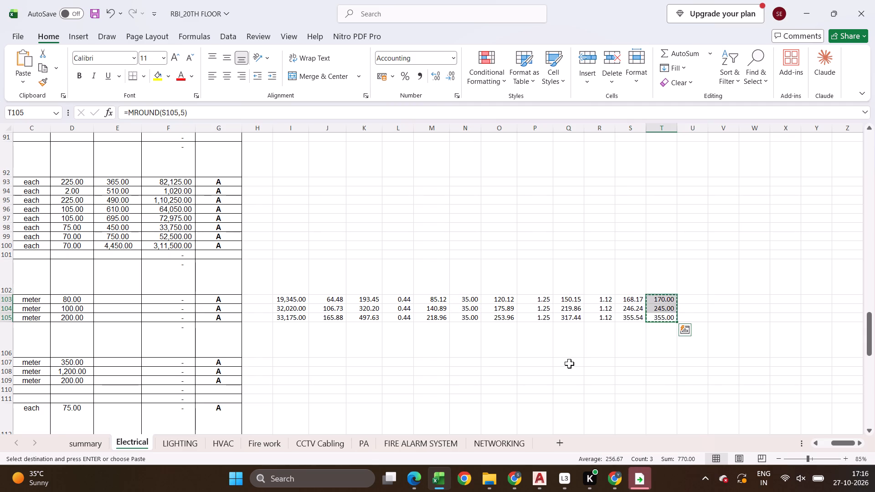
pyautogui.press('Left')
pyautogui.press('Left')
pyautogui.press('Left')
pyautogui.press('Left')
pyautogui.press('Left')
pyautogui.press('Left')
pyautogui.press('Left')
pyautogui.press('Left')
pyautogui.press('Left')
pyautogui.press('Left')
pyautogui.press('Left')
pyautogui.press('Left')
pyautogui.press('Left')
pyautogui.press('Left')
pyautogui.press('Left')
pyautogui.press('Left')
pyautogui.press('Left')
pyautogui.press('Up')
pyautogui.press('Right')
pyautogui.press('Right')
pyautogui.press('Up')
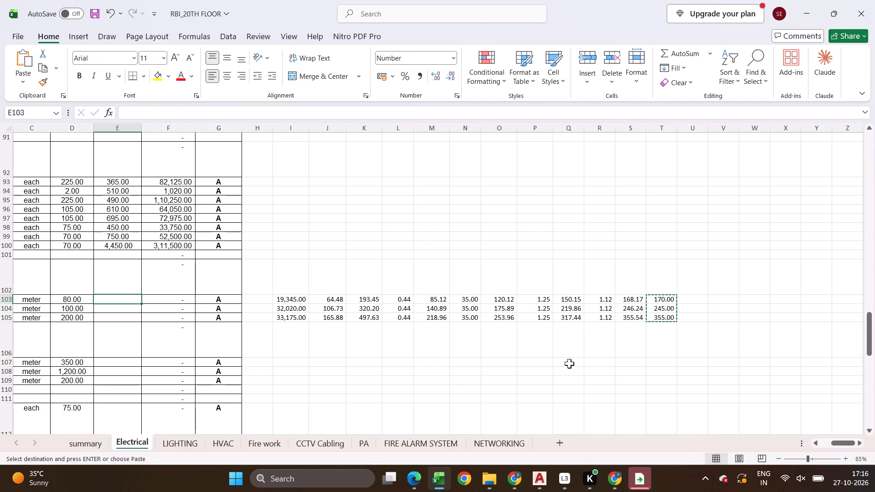
# Paste the copied rounded rates 170, 245 and 355 as values only into E103:E105.
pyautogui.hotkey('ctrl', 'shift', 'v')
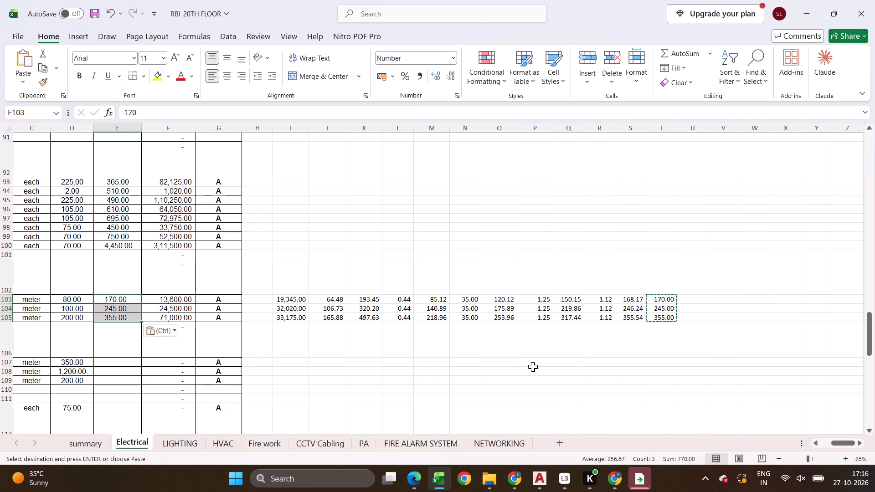
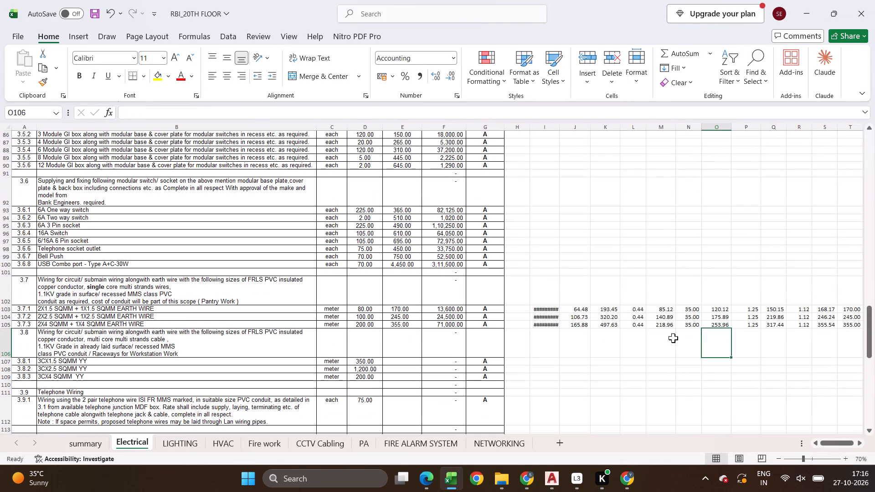
# Copy the rate build-up in K103:T105 to the rows of items 3.8.1 to 3.8.3, starting at K107.
pyautogui.click(689, 308)
pyautogui.click(616, 308)
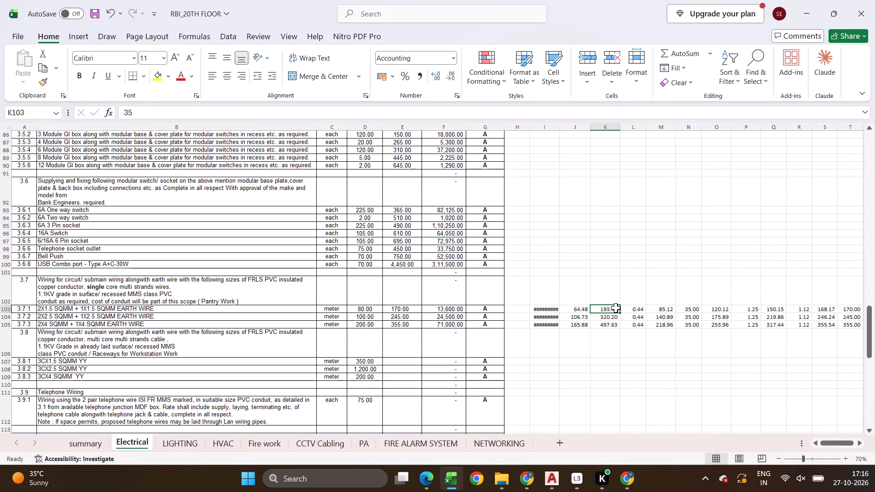
pyautogui.hotkey('shift', 'Down')
pyautogui.hotkey('shift', 'Down')
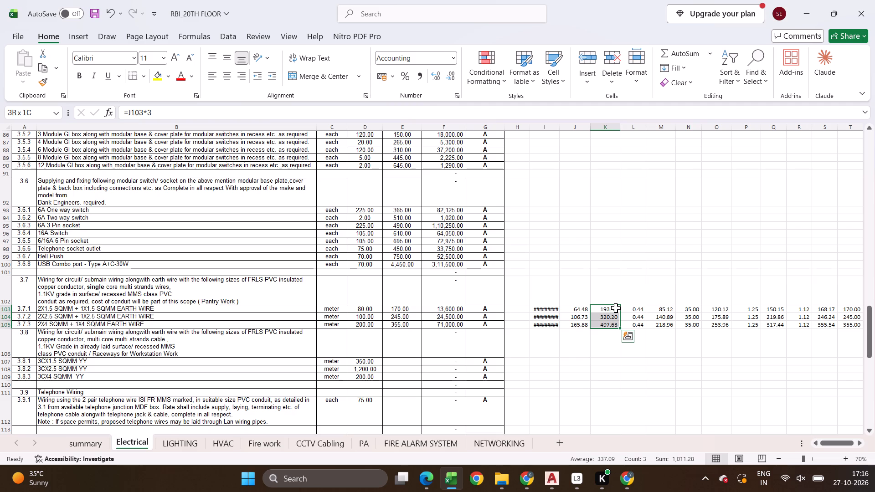
pyautogui.hotkey('ctrl', 'shift', 'Right')
pyautogui.hotkey('ctrl', 'c')
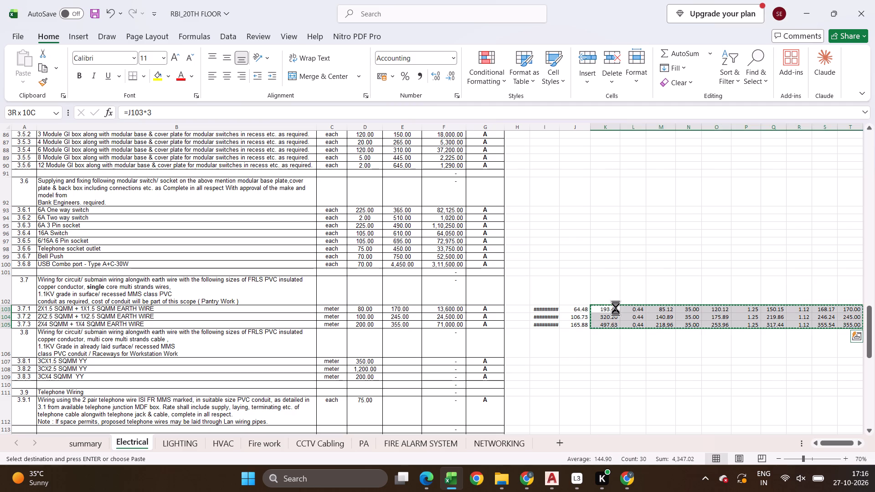
pyautogui.press('Down')
pyautogui.press('Down')
pyautogui.press('Down')
pyautogui.press('Down')
pyautogui.hotkey('ctrl', 'v')
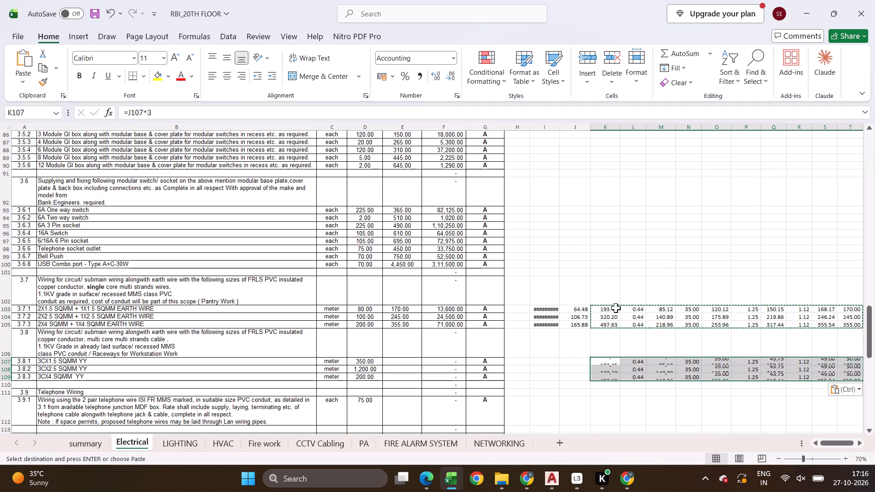
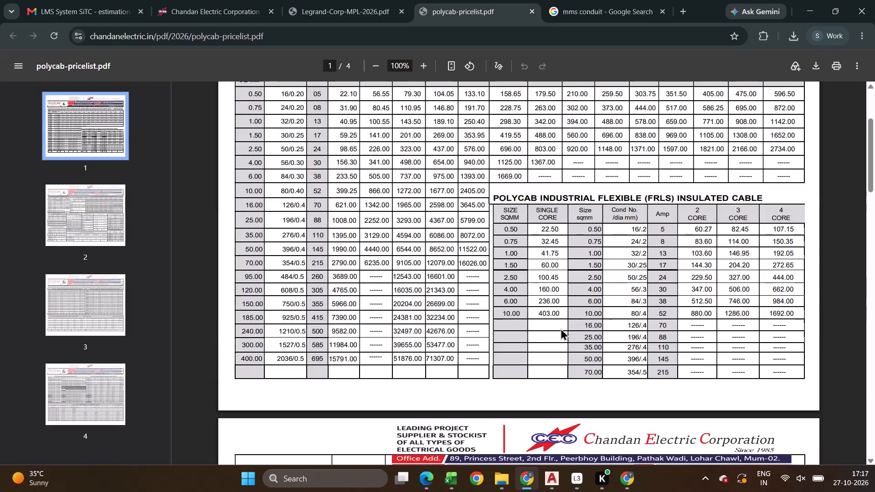
# Enter the Polycab FRLS 3-core cable prices for 1.5, 2.5 and 4 sqmm, 204.20, 327 and 506, in K107:K109.
pyautogui.moveTo(499, 260); pyautogui.dragTo(749, 269)
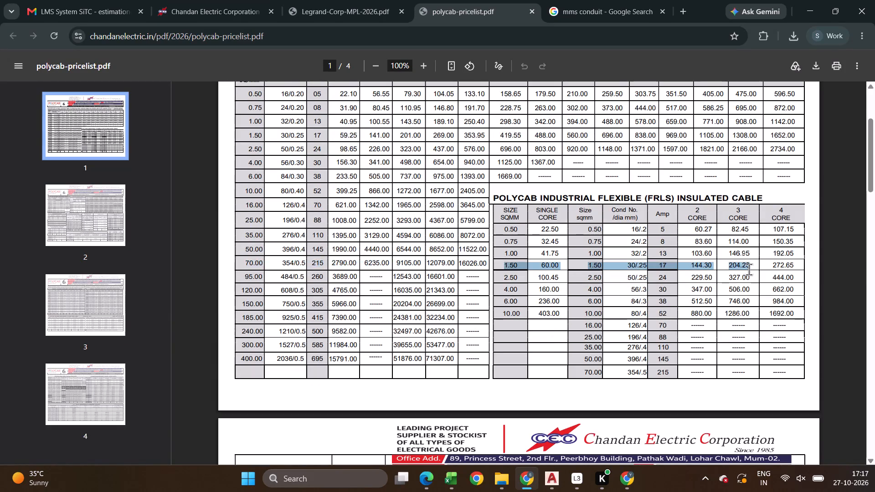
pyautogui.hotkey('alt', 'Tab')
pyautogui.write('204.20')
pyautogui.press('Return')
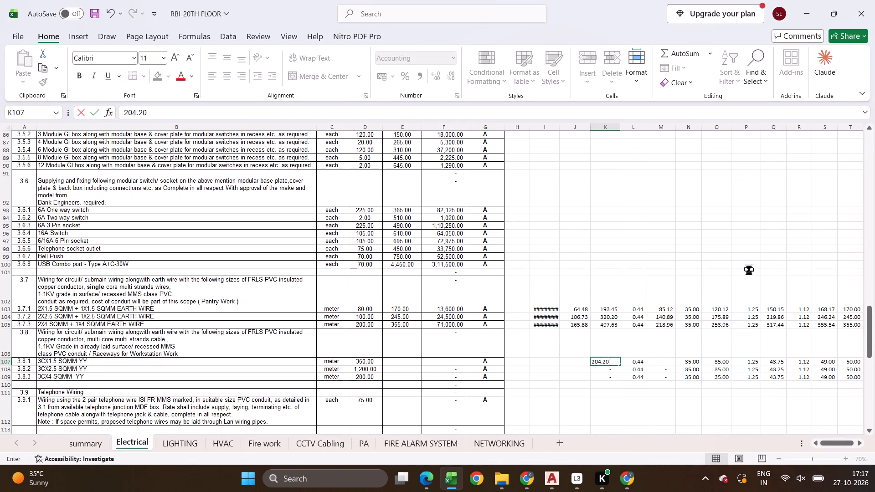
pyautogui.hotkey('alt', 'Tab')
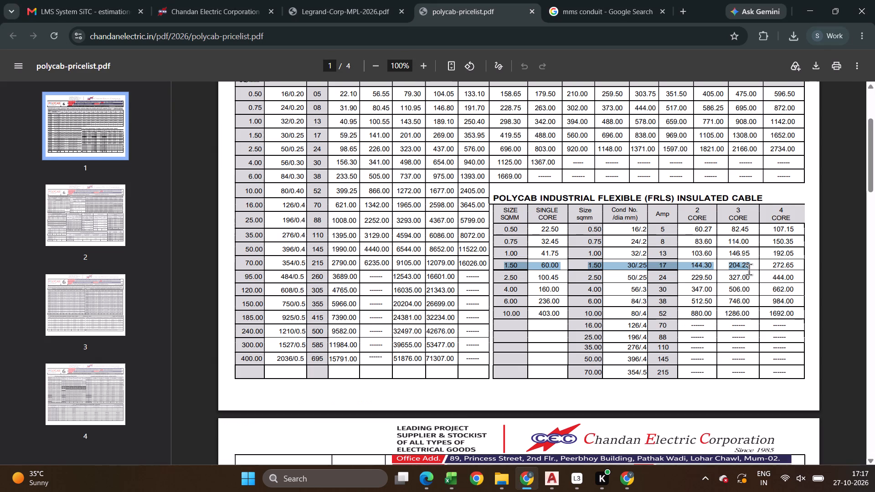
pyautogui.hotkey('alt', 'Tab')
pyautogui.write('327')
pyautogui.press('Return')
pyautogui.hotkey('alt', 'Tab')
pyautogui.hotkey('alt', 'Tab')
pyautogui.write('506')
pyautogui.press('Right')
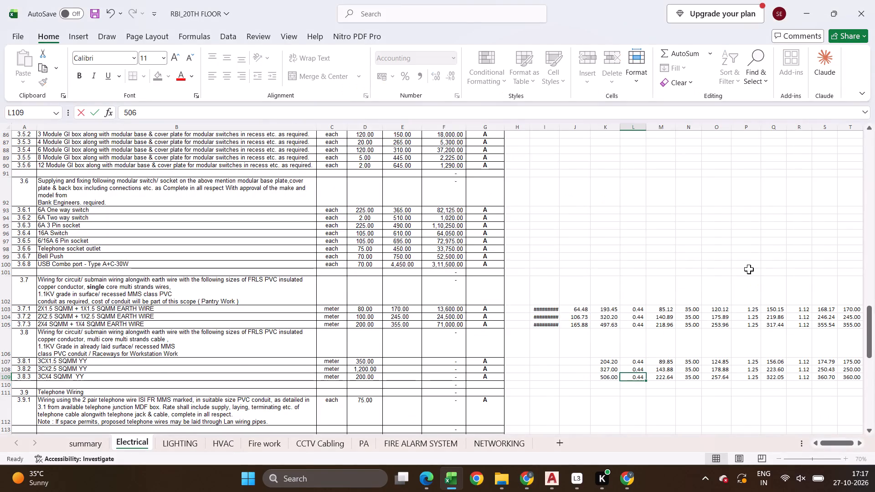
# Clear the 35.00 add-on in N107:N109 from the section 3.8 rate build-up.
pyautogui.moveTo(694, 361); pyautogui.dragTo(690, 379)
pyautogui.press('Delete')
# Copy the rounded rates in T107:T109 as values only into the rate column for items 3.8.1 to 3.8.3, starting at E107.
pyautogui.click(390, 323)
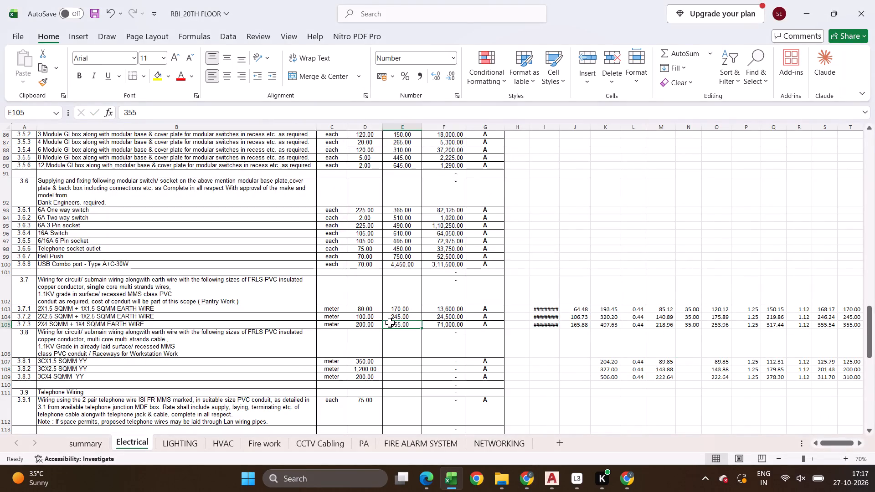
pyautogui.hotkey('ctrl', 'Right')
pyautogui.hotkey('ctrl', 'Right')
pyautogui.hotkey('ctrl', 'Right')
pyautogui.hotkey('ctrl', 'Down')
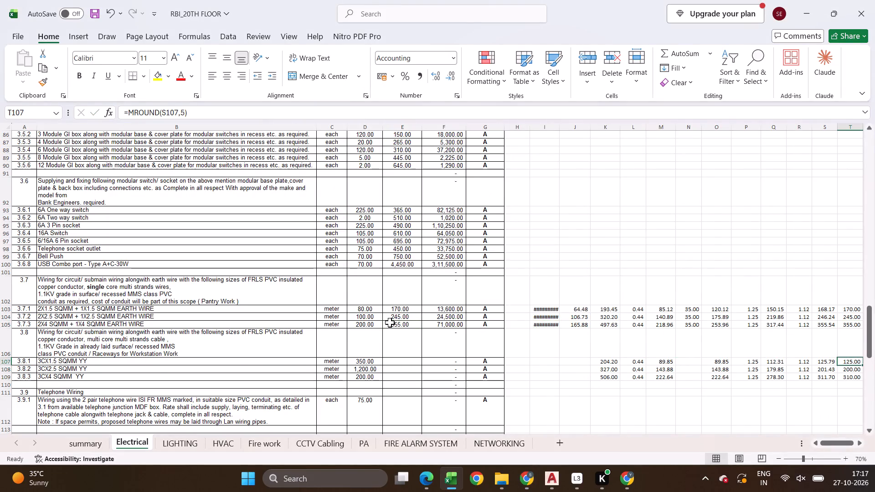
pyautogui.hotkey('ctrl', 'shift', 'Down')
pyautogui.hotkey('ctrl', 'c')
pyautogui.hotkey('ctrl', 'Left')
pyautogui.hotkey('ctrl', 'Left')
pyautogui.hotkey('ctrl', 'Left')
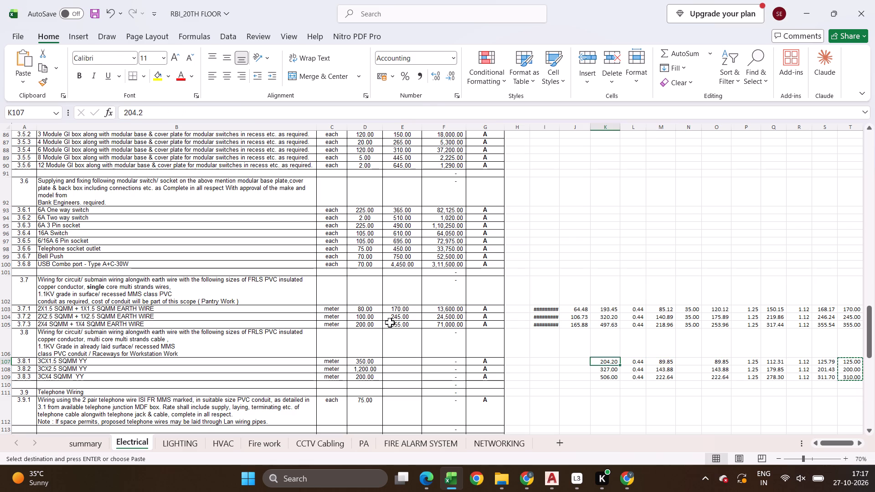
pyautogui.hotkey('ctrl', 'Left')
pyautogui.press('Right')
pyautogui.press('Right')
pyautogui.press('Left')
pyautogui.press('Left')
pyautogui.press('Left')
pyautogui.press('Left')
pyautogui.hotkey('ctrl', 'v')
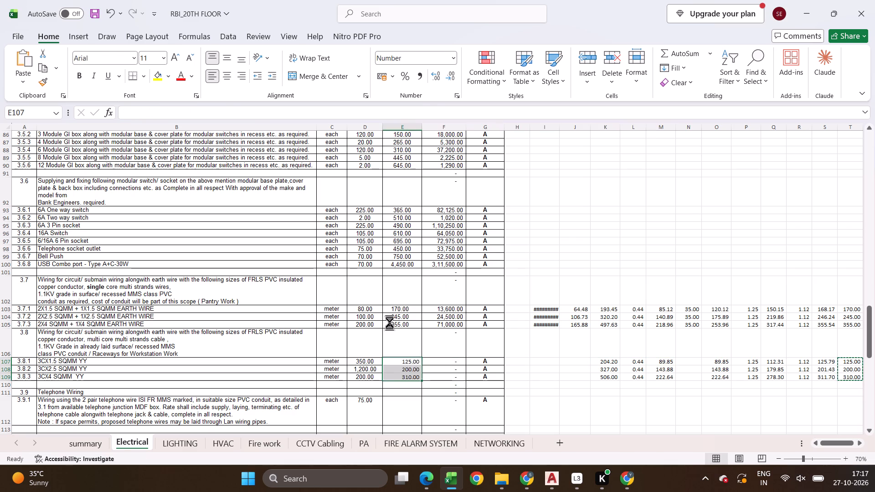
pyautogui.hotkey('ctrl', 'shift', 'v')
pyautogui.scroll(-2, 450, 311)
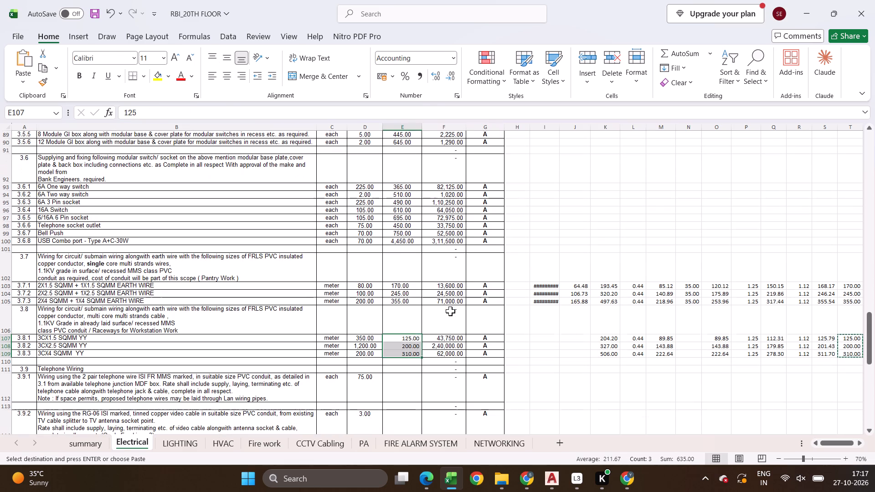
pyautogui.hotkey('ctrl', 'z')
pyautogui.hotkey('ctrl', 'z')
pyautogui.hotkey('ctrl', 'shift', 'v')
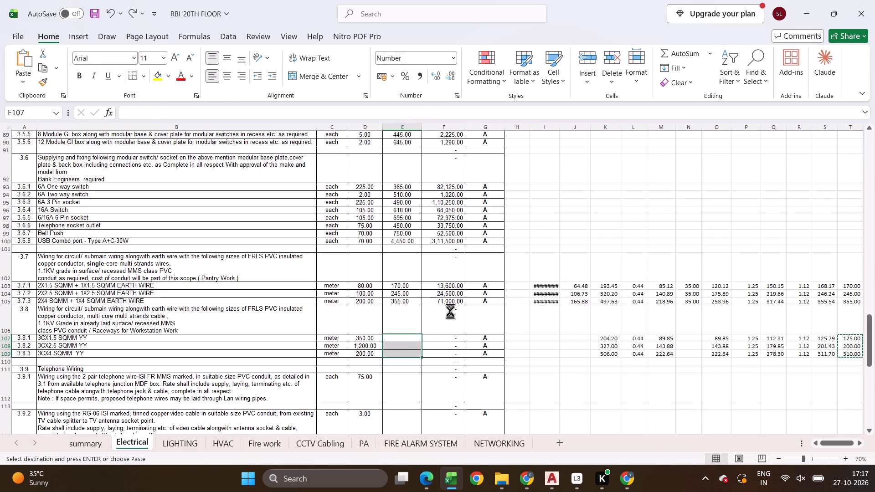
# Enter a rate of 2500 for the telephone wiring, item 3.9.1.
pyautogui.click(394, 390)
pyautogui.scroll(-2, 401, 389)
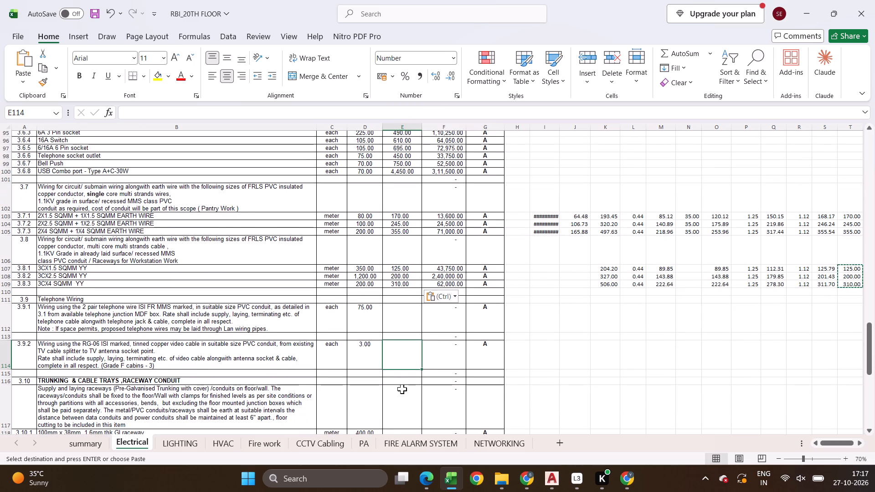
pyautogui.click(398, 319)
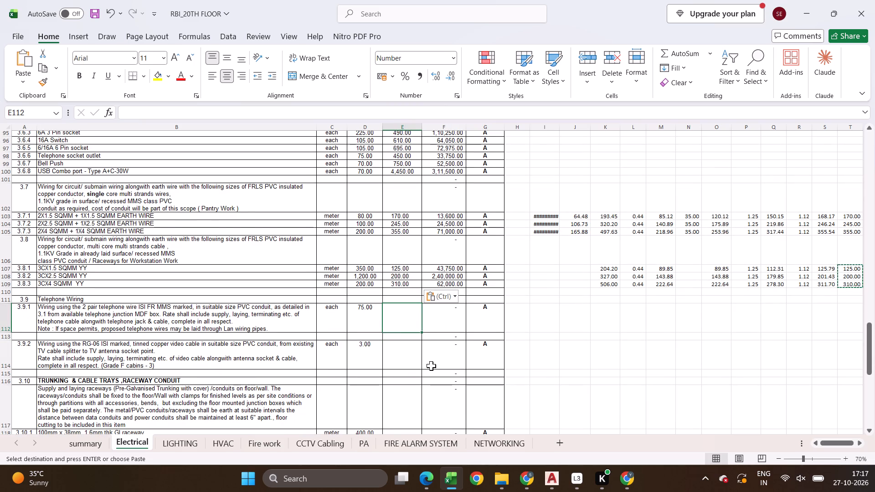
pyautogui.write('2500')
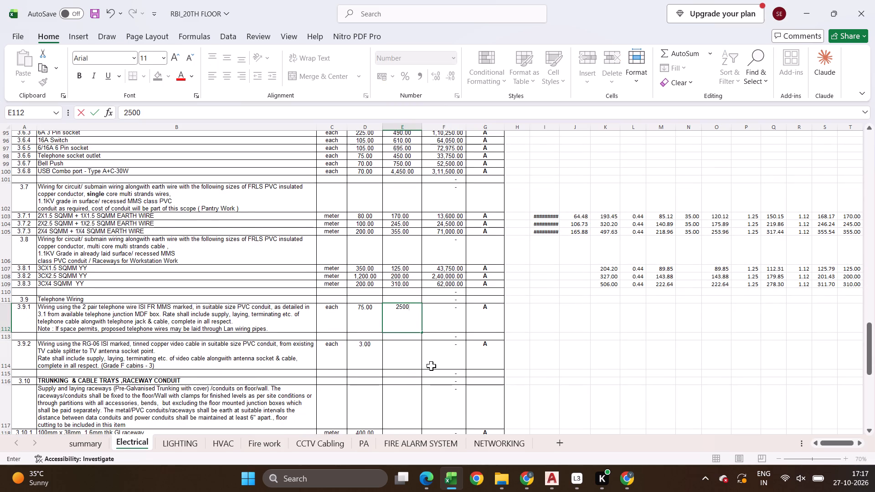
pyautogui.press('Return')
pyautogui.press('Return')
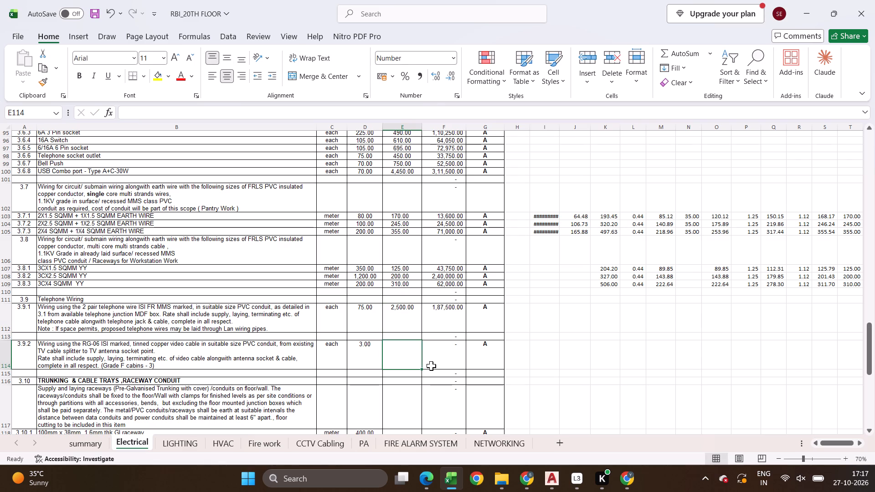
# Check the section 3 point wiring rates, and set item 3.9.1 to 3265 and the TV cable wiring item 3.9.2 to 2950.
pyautogui.scroll(13, 426, 368)
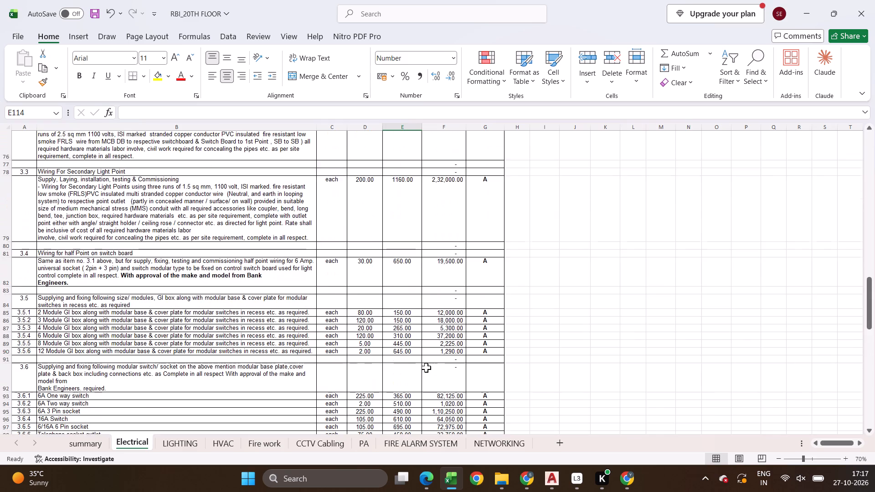
pyautogui.scroll(10, 426, 368)
pyautogui.scroll(-6, 426, 368)
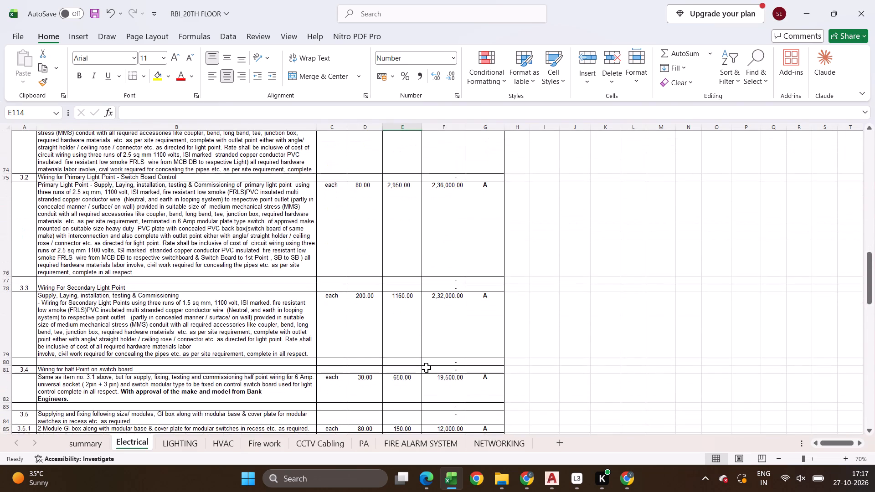
pyautogui.press('Down')
pyautogui.press('Up')
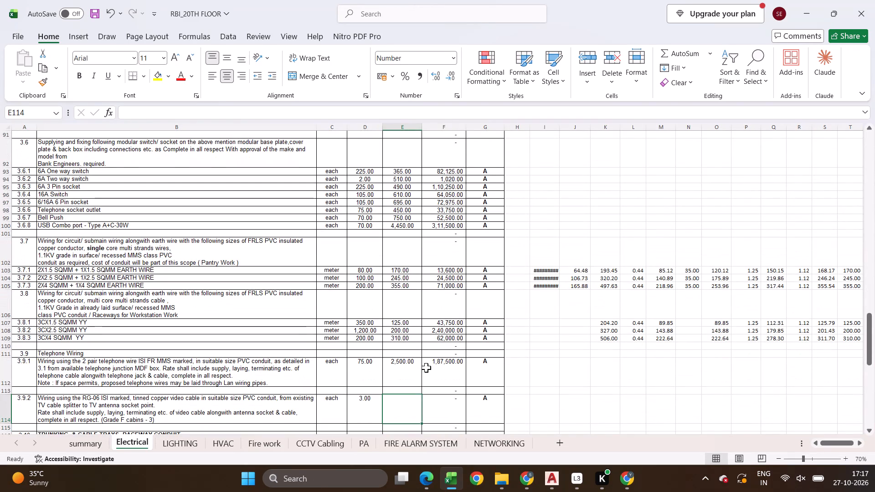
pyautogui.press('Up')
pyautogui.press('Up')
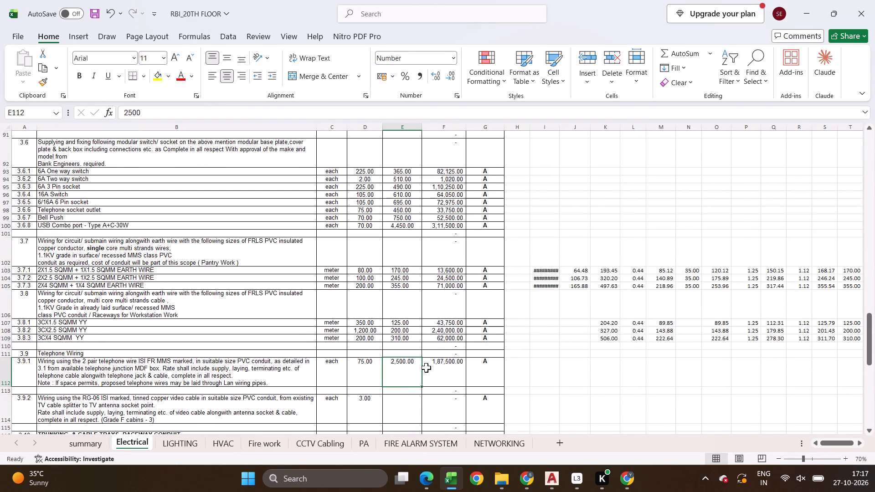
pyautogui.write('3265')
pyautogui.press('Return')
pyautogui.press('Return')
pyautogui.write('2950')
pyautogui.press('Return')
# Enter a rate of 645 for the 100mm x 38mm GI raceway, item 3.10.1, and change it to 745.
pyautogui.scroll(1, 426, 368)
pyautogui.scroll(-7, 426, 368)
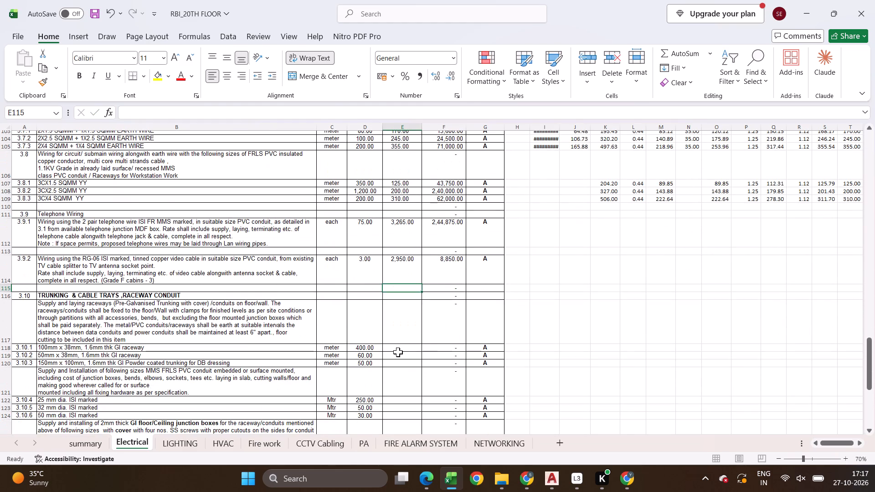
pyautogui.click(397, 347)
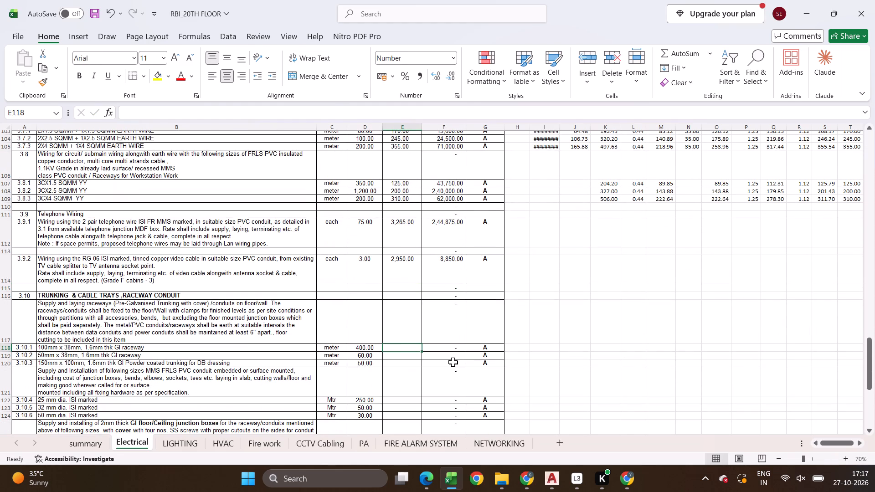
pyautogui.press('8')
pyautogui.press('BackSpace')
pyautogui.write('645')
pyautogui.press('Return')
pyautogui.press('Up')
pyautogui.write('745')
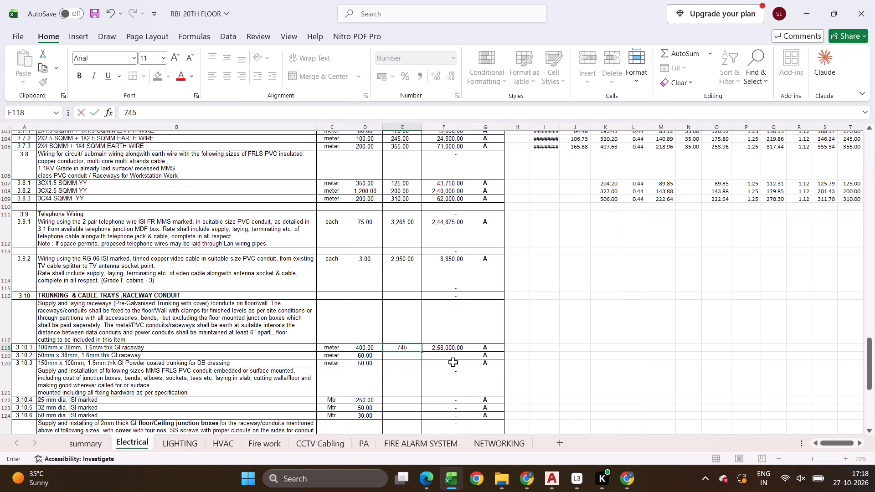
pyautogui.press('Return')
# Enter a rate of 650 for the 50mm x 38mm GI raceway, item 3.10.2, and change it to 490.
pyautogui.write('650')
pyautogui.press('Return')
pyautogui.press('Up')
pyautogui.press('4')
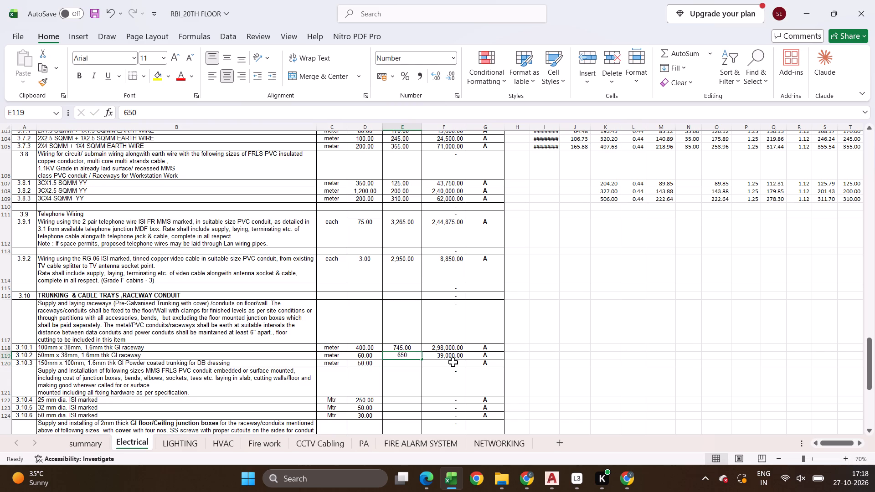
pyautogui.write('90')
pyautogui.press('Return')
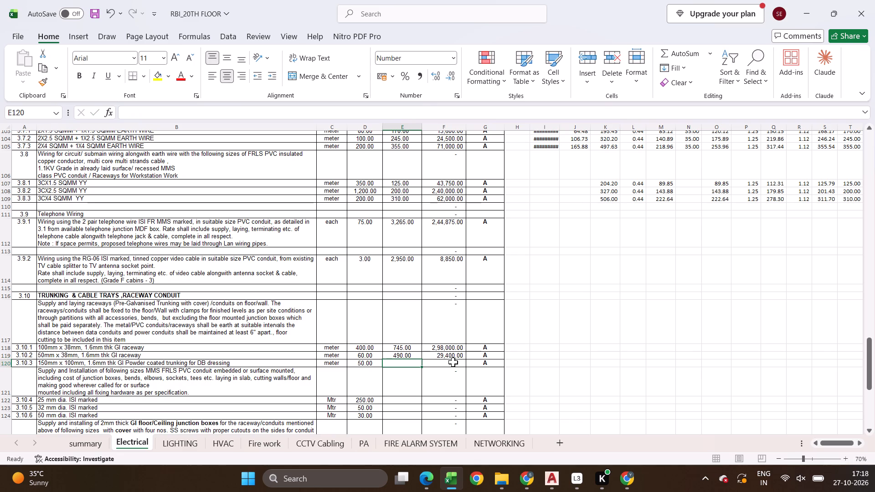
# Set the rate of the 100mm x 38mm raceway to 610 and the 150mm x 100mm DB dressing trunking to 790.
pyautogui.press('Up')
pyautogui.press('Up')
pyautogui.write('610')
pyautogui.press('Return')
pyautogui.press('Return')
pyautogui.write('790')
pyautogui.press('Return')
# Enter conduit rates of 75, 110 and 160 for the 25, 32 and 50 mm diameters, items 3.10.4 to 3.10.6.
pyautogui.press('Return')
pyautogui.press('Return')
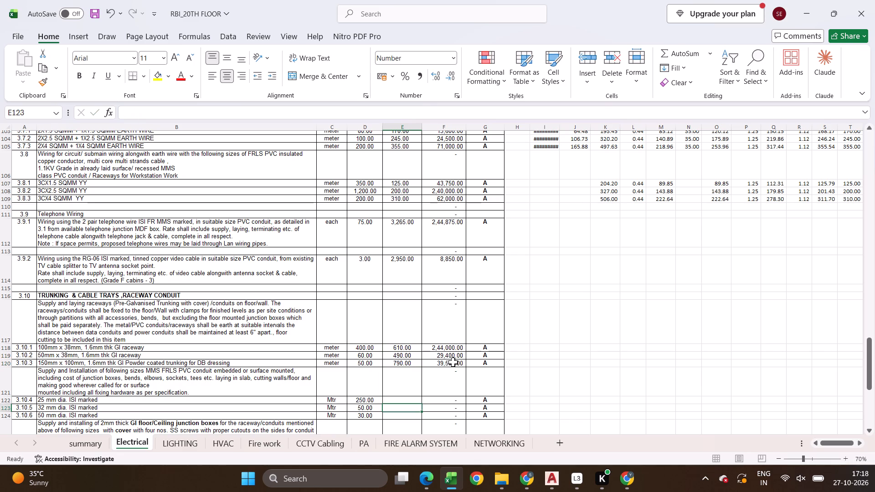
pyautogui.press('Up')
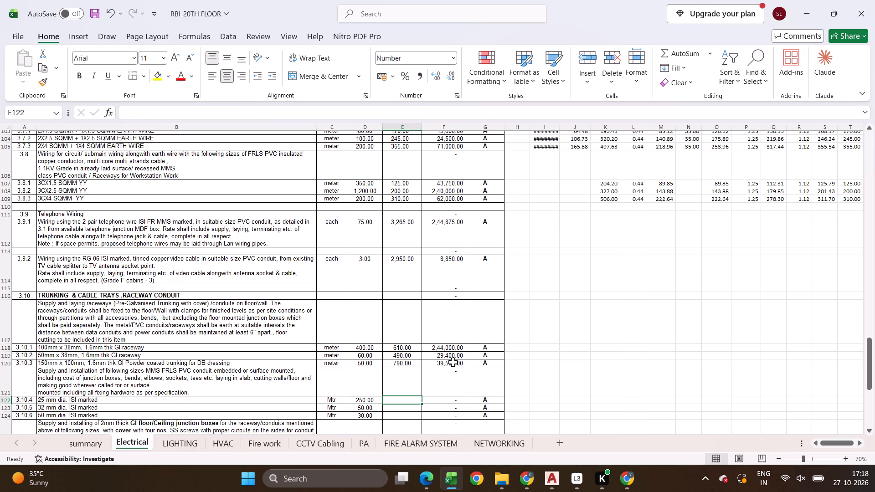
pyautogui.press('1')
pyautogui.press('BackSpace')
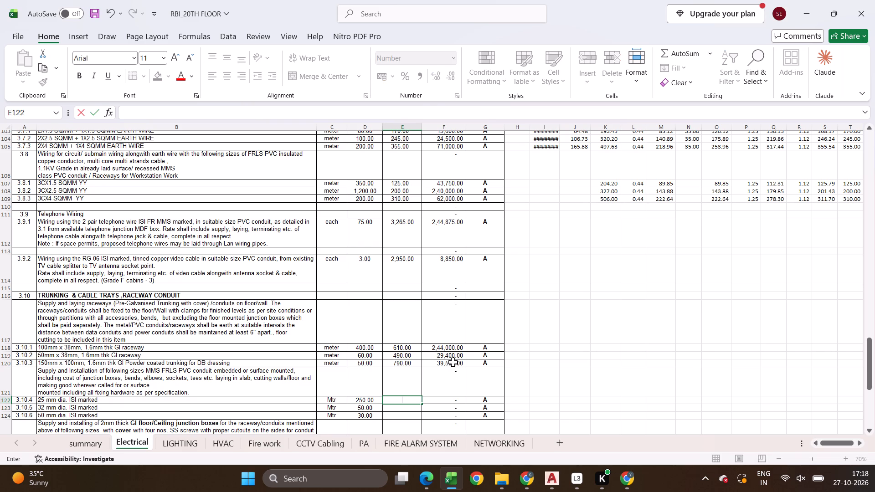
pyautogui.write('75')
pyautogui.press('Return')
pyautogui.write('110')
pyautogui.press('Return')
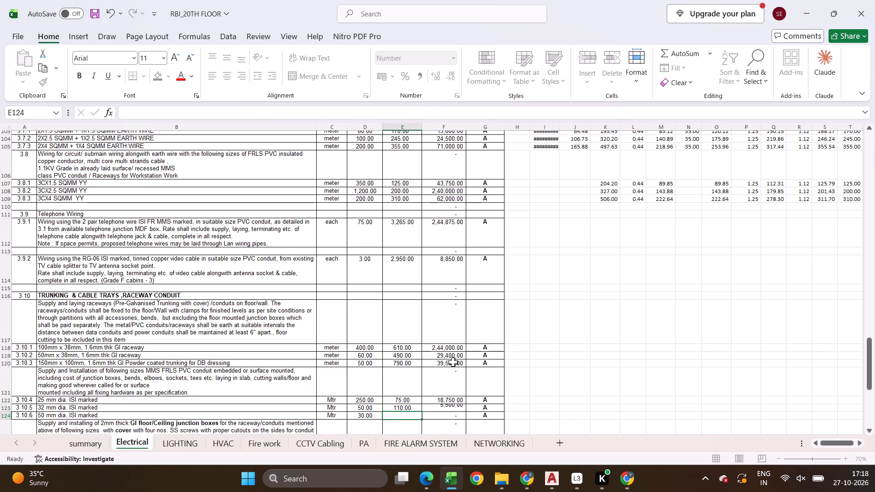
pyautogui.write('160')
pyautogui.press('Return')
# Enter GI junction box rates of 465, 595, 895, 1165 and 1655 for items 3.10.7 to 3.10.11.
pyautogui.press('Down')
pyautogui.press('Down')
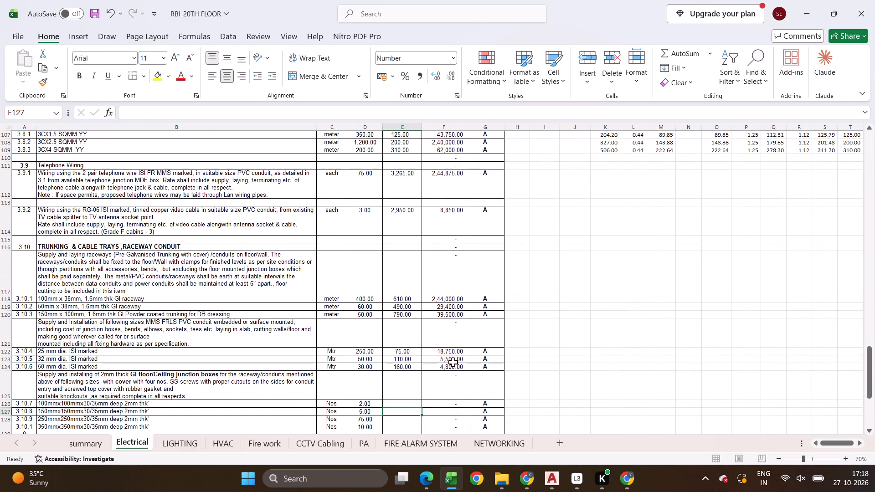
pyautogui.press('Up')
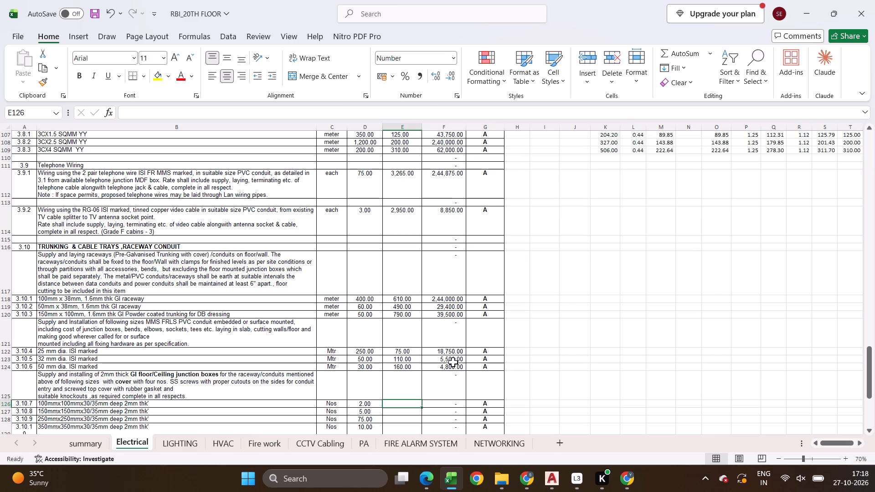
pyautogui.write('465')
pyautogui.press('Return')
pyautogui.write('595')
pyautogui.press('Return')
pyautogui.write('895')
pyautogui.press('Return')
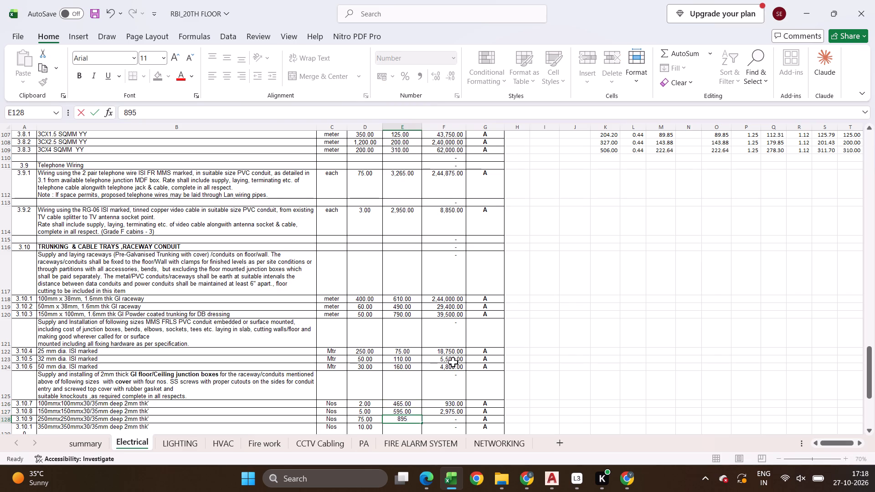
pyautogui.press('Up')
pyautogui.press('Down')
pyautogui.write('1165')
pyautogui.press('Return')
pyautogui.write('1655')
pyautogui.press('Return')
# Enter cable tray rates of 685 for the 150 mm width and 1265 for the 300 mm width, items 3.10.12 and 3.10.13.
pyautogui.press('Return')
pyautogui.press('Return')
pyautogui.press('Return')
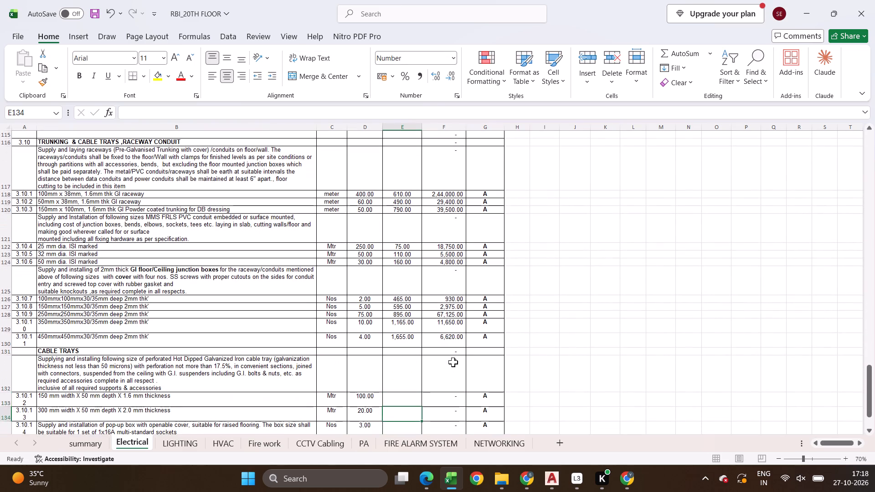
pyautogui.press('Up')
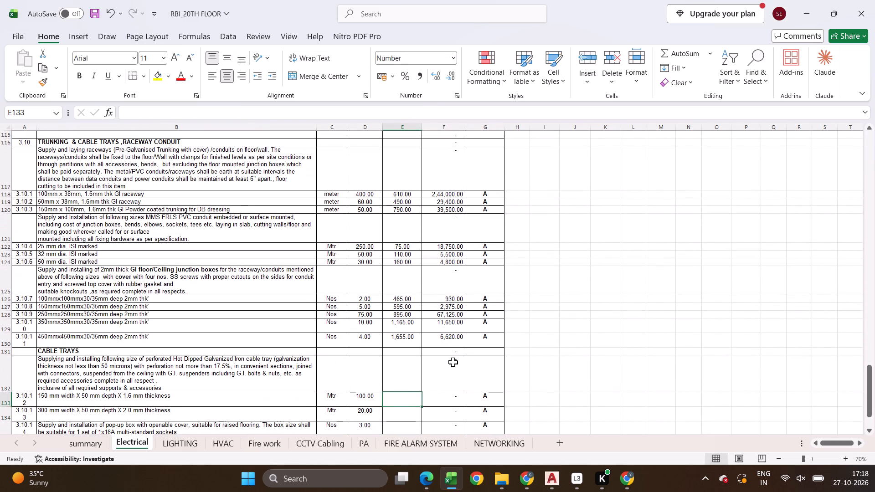
pyautogui.write('685')
pyautogui.press('Return')
pyautogui.write('11650')
pyautogui.press('BackSpace')
pyautogui.press('BackSpace')
pyautogui.press('BackSpace')
pyautogui.press('2')
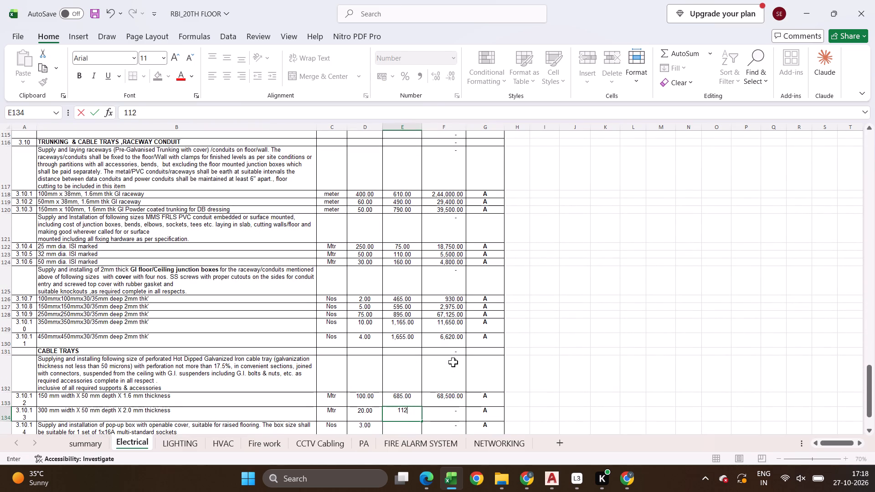
pyautogui.press('BackSpace')
pyautogui.press('BackSpace')
pyautogui.write('265')
pyautogui.press('Return')
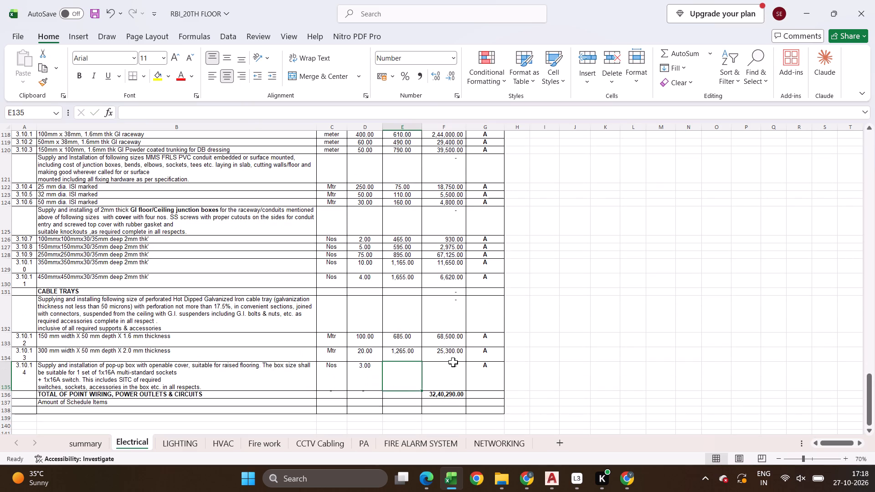
# Enter a rate of 16500 for the raised-flooring pop-up box, item 3.10.14.
pyautogui.write('16500')
pyautogui.press('Return')
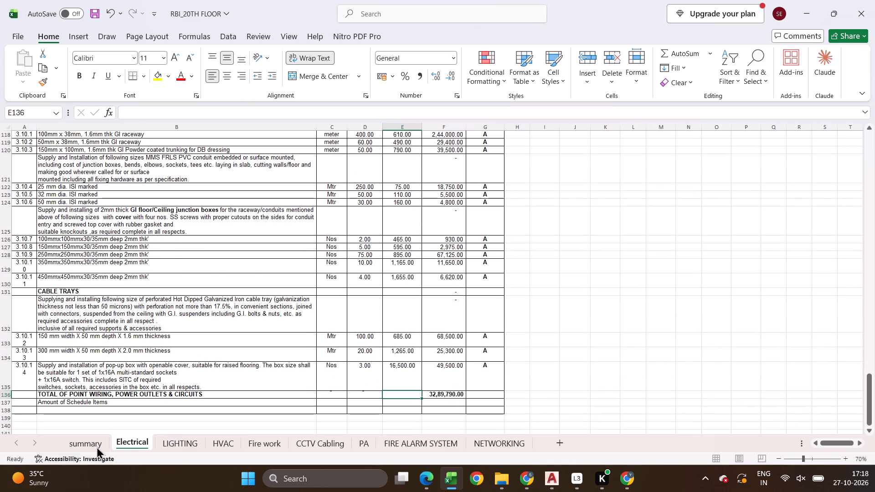
# Left-align all cells of the LIGHTING sheet and auto-fit its row heights.
pyautogui.click(97, 446)
pyautogui.click(166, 441)
pyautogui.scroll(4, 360, 342)
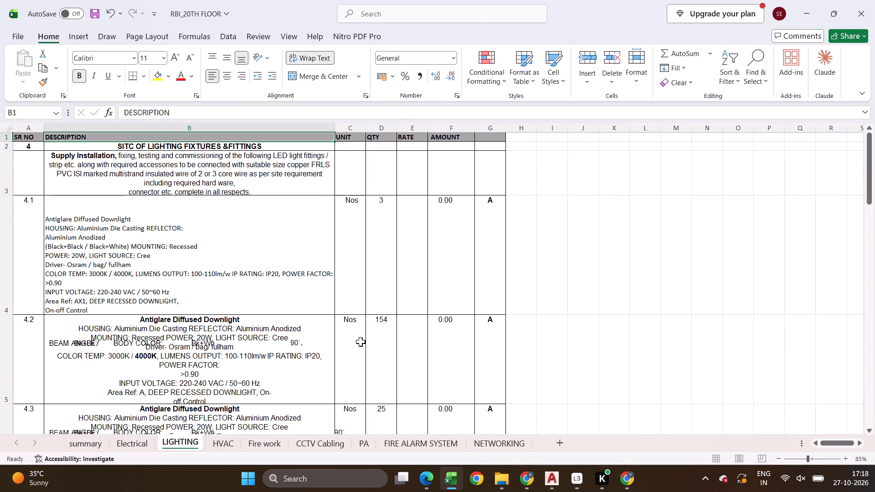
pyautogui.click(5, 123)
pyautogui.click(10, 130)
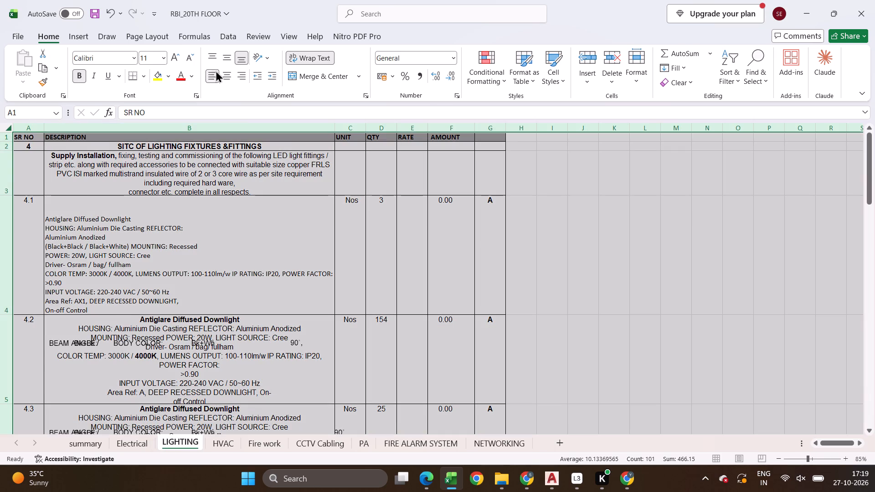
pyautogui.doubleClick(214, 71)
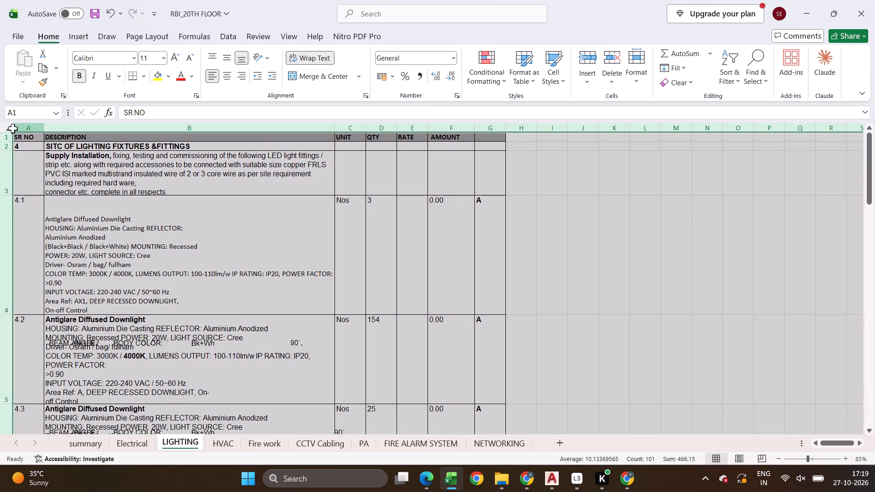
pyautogui.doubleClick(7, 141)
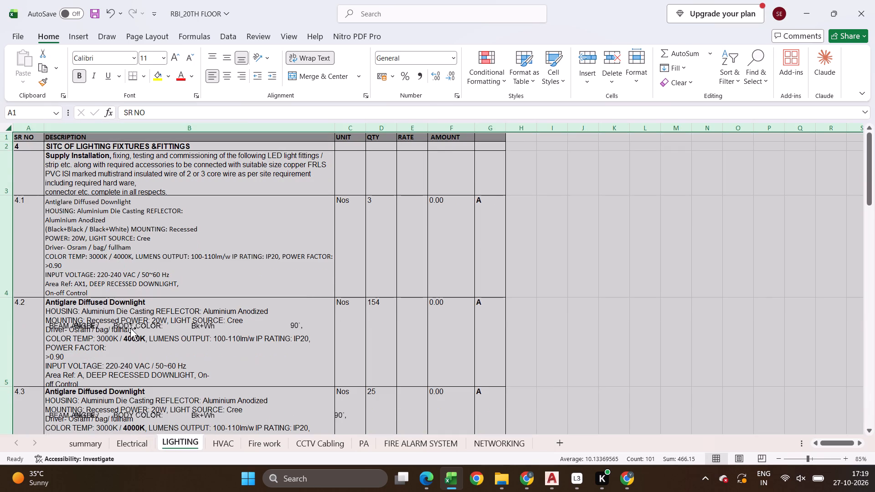
pyautogui.click(131, 330)
pyautogui.click(153, 362)
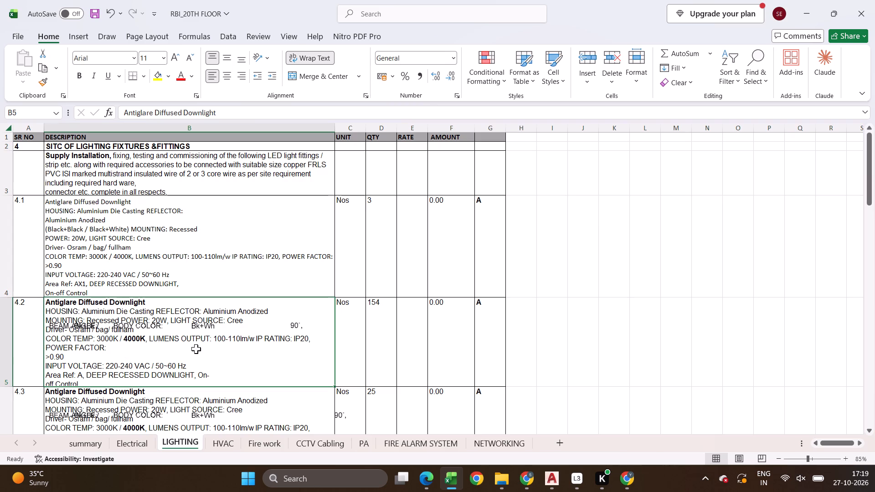
# Look through the lighting fixture descriptions, items 4.1 to 4.15, on the LIGHTING sheet.
pyautogui.scroll(-3, 169, 352)
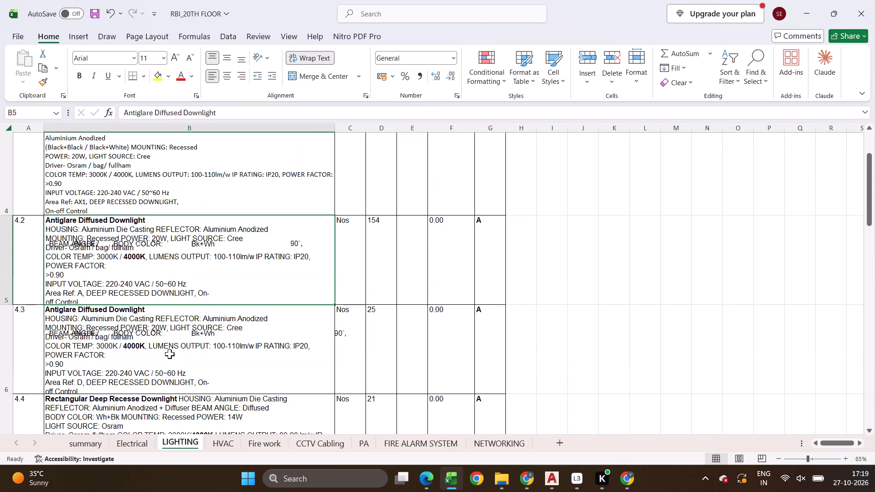
pyautogui.click(170, 354)
pyautogui.scroll(6, 219, 373)
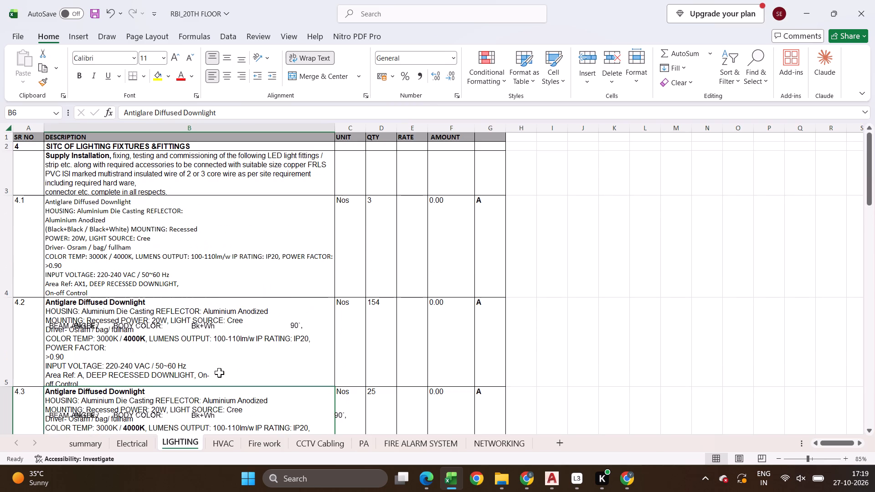
pyautogui.scroll(-13, 219, 373)
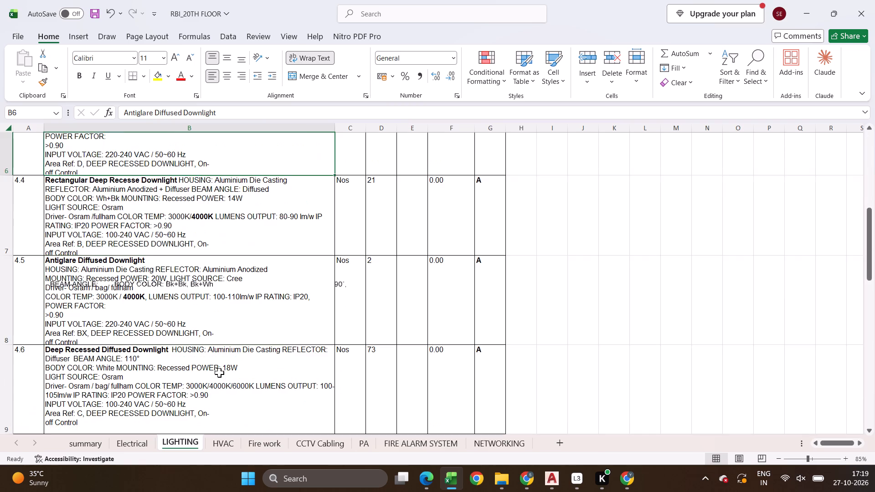
pyautogui.scroll(-15, 219, 373)
pyautogui.scroll(-6, 219, 373)
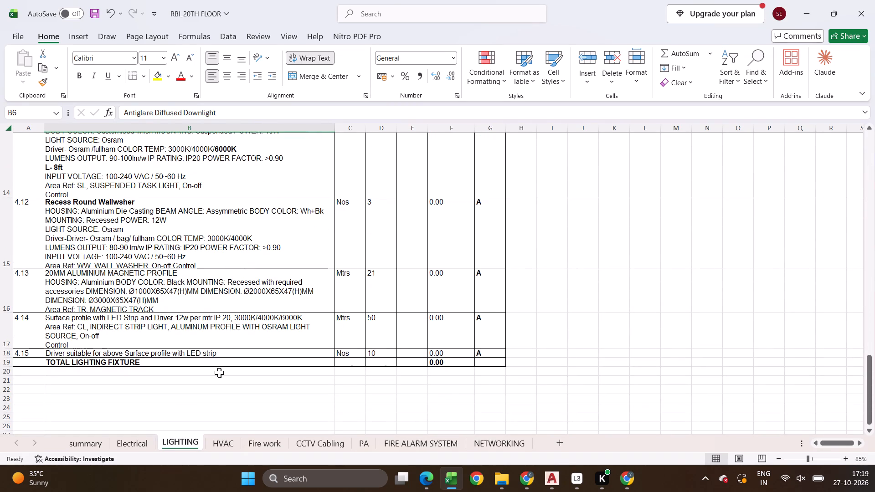
pyautogui.moveTo(236, 380); pyautogui.dragTo(254, 209, button='middle')
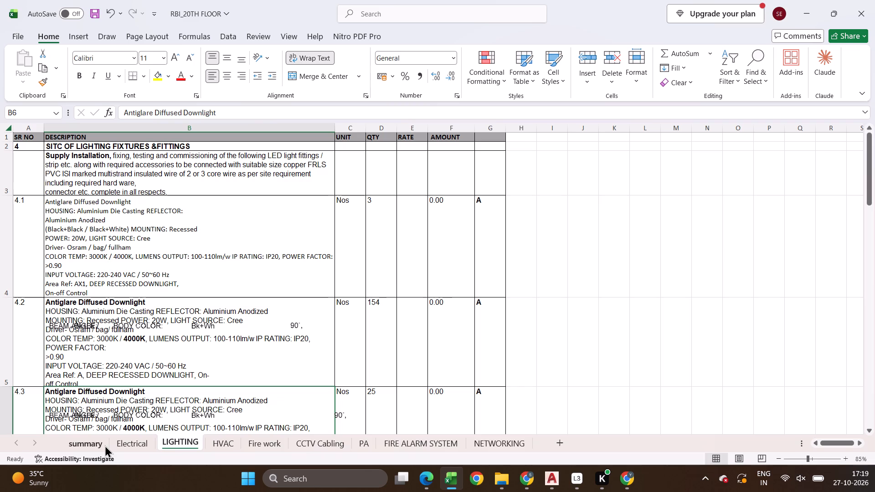
# Copy the Electrical sheet's rates in E8:E135 and paste them back in place as values only.
pyautogui.click(135, 445)
pyautogui.moveTo(367, 355); pyautogui.dragTo(368, 145, button='middle')
pyautogui.click(405, 217)
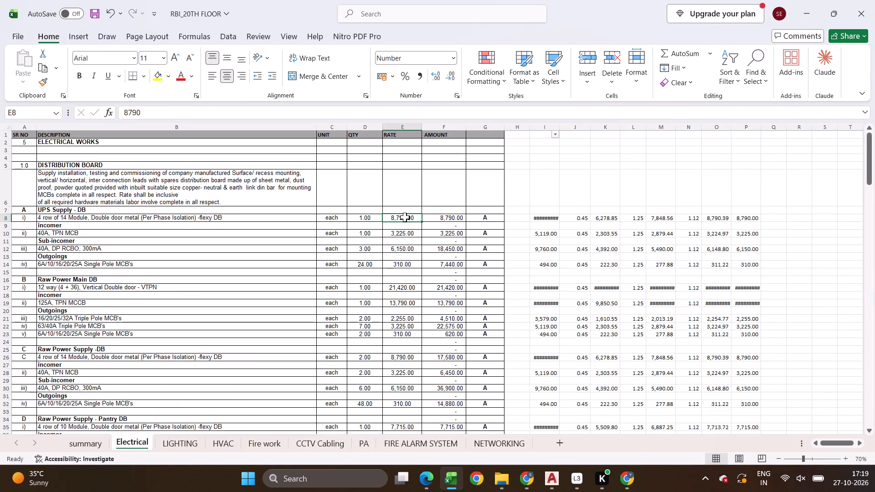
pyautogui.hotkey('ctrl', 'shift', 'Down')
pyautogui.hotkey('ctrl', 'shift', 'Down')
pyautogui.hotkey('ctrl', 'shift', 'Down')
pyautogui.hotkey('ctrl', 'shift', 'Down')
pyautogui.hotkey('ctrl', 'shift', 'Down')
pyautogui.hotkey('ctrl', 'shift', 'Down')
pyautogui.hotkey('ctrl', 'shift', 'Down')
pyautogui.hotkey('ctrl', 'shift', 'Down')
pyautogui.hotkey('ctrl', 'shift', 'Down')
pyautogui.hotkey('ctrl', 'shift', 'Down')
pyautogui.hotkey('ctrl', 'shift', 'Down')
pyautogui.hotkey('ctrl', 'shift', 'Down')
pyautogui.hotkey('ctrl', 'shift', 'Down')
pyautogui.hotkey('ctrl', 'shift', 'Down')
pyautogui.hotkey('ctrl', 'shift', 'Down')
pyautogui.hotkey('ctrl', 'shift', 'Down')
pyautogui.hotkey('ctrl', 'shift', 'Down')
pyautogui.hotkey('ctrl', 'shift', 'Down')
pyautogui.hotkey('ctrl', 'shift', 'Down')
pyautogui.hotkey('ctrl', 'shift', 'Down')
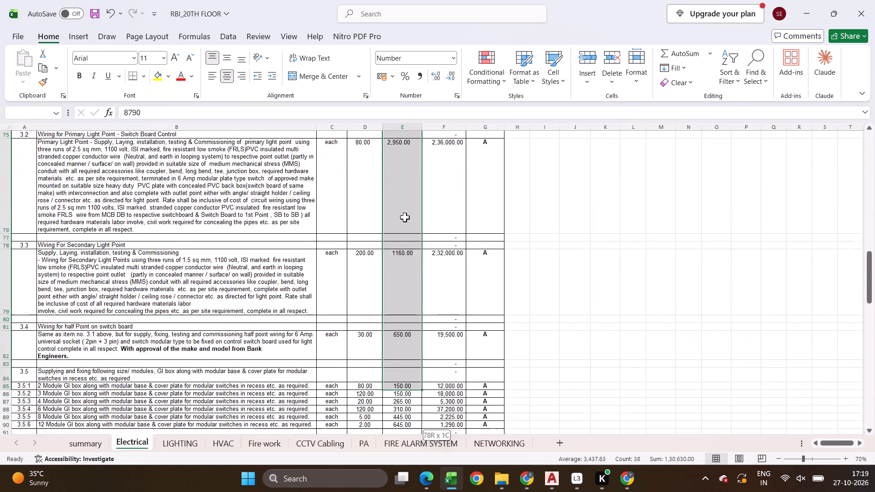
pyautogui.hotkey('ctrl', 'shift', 'Up')
pyautogui.hotkey('ctrl', 'c')
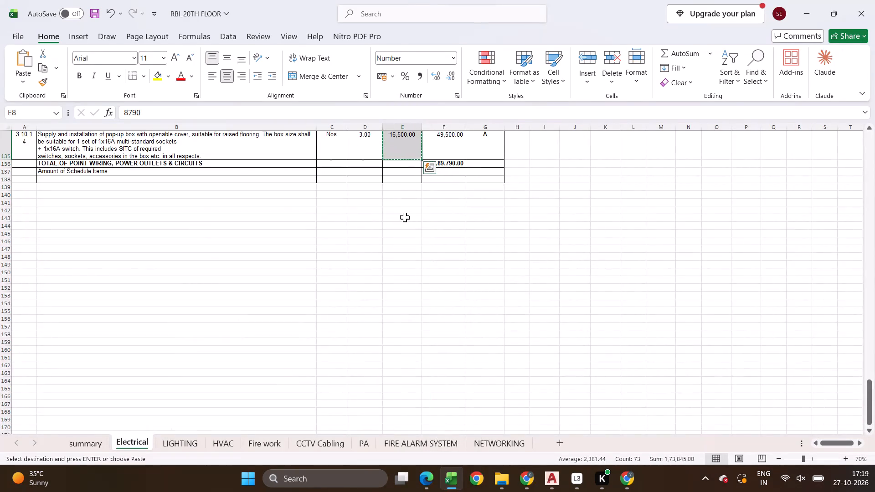
pyautogui.hotkey('ctrl', 'v')
pyautogui.press('Down')
pyautogui.press('Down')
pyautogui.press('Return')
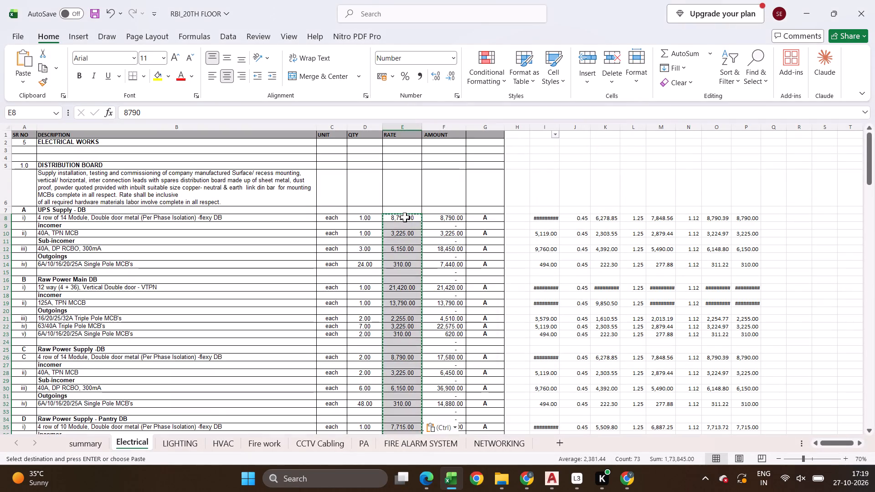
pyautogui.press('Escape')
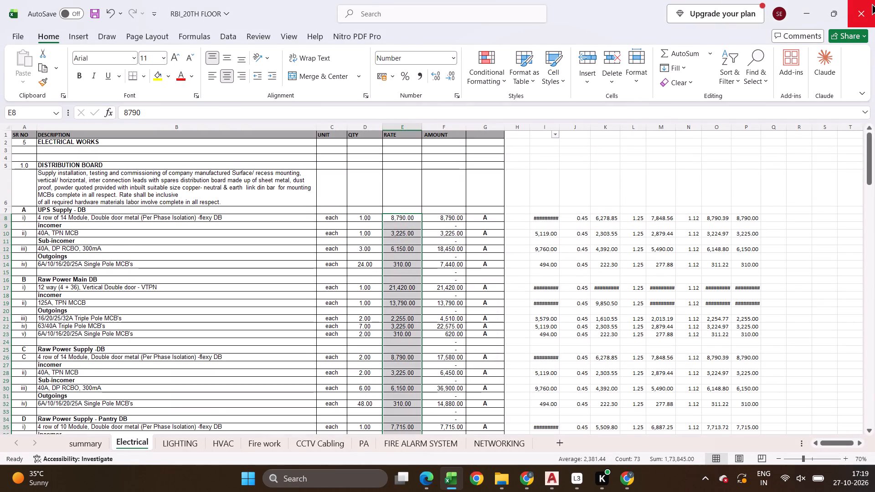
# Close the RBI_20TH FLOOR workbook and save its changes.
pyautogui.click(872, 3)
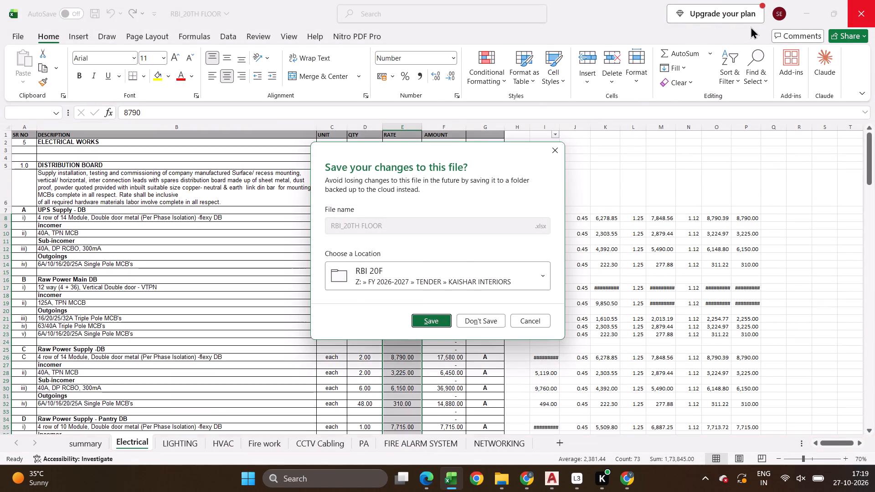
pyautogui.press('Return')
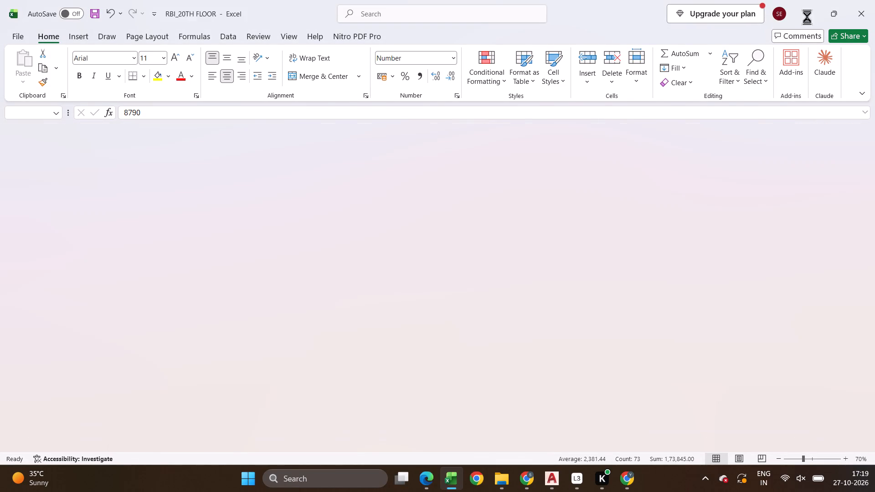
# In File Explorer, duplicate the RBI_20TH FLOOR workbook in the RBI 20F folder and name the copy "RBI_20TH FLOOR - Final".
pyautogui.click(803, 11)
pyautogui.hotkey('ctrl', 'c')
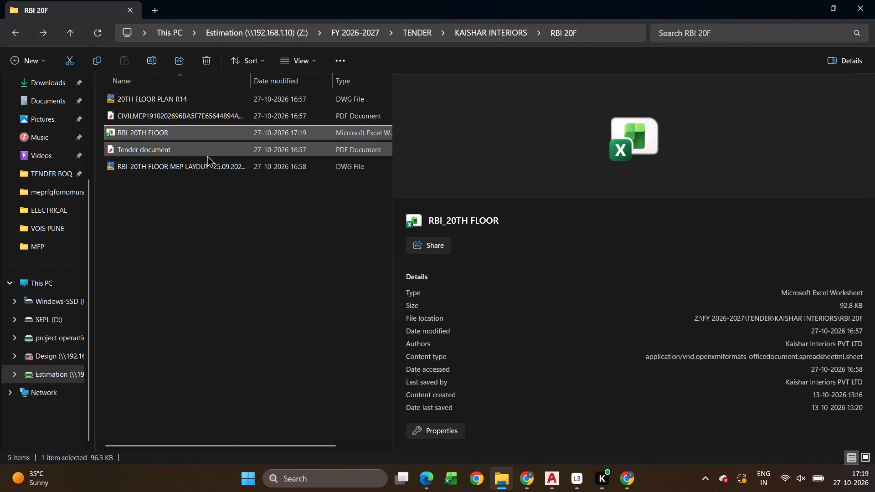
pyautogui.hotkey('ctrl', 'v')
pyautogui.press('F2')
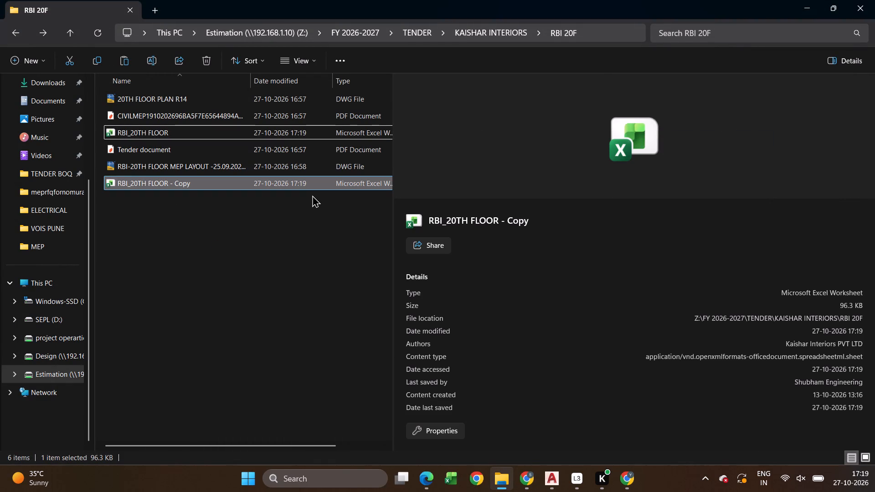
pyautogui.press('F2')
pyautogui.press('Right')
pyautogui.press('BackSpace')
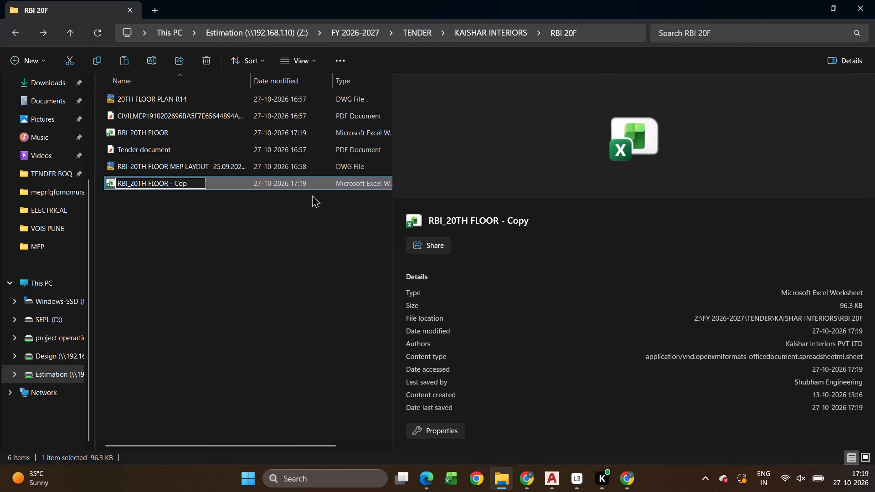
pyautogui.press('BackSpace')
pyautogui.press('BackSpace')
pyautogui.press('BackSpace')
pyautogui.write('Final')
pyautogui.press('Return')
# Rename the original RBI_20TH FLOOR workbook as "RBI_20TH FLOOR Working".
pyautogui.press('Up')
pyautogui.press('Up')
pyautogui.press('Up')
pyautogui.press('F2')
pyautogui.press('Right')
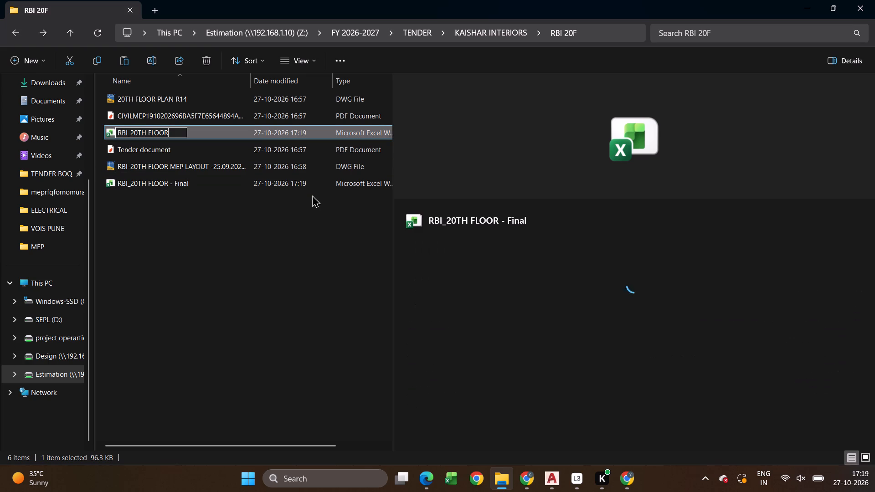
pyautogui.press('space')
pyautogui.write('Working')
pyautogui.press('Return')
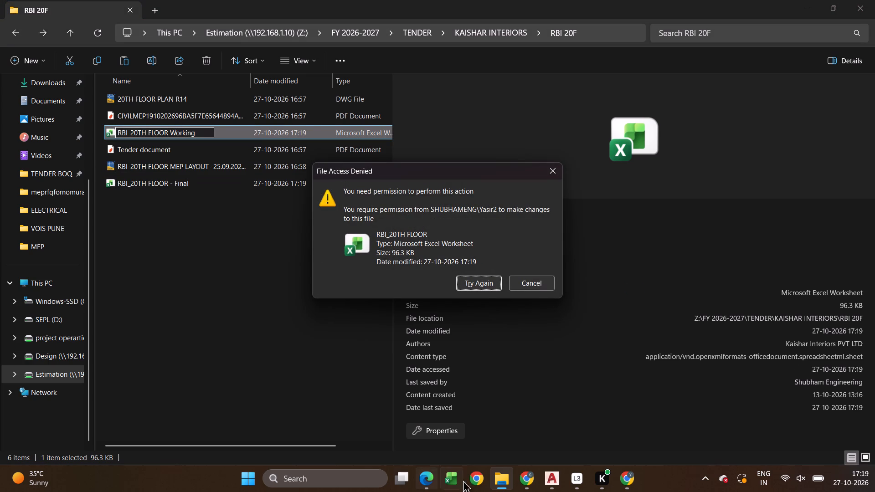
pyautogui.click(482, 285)
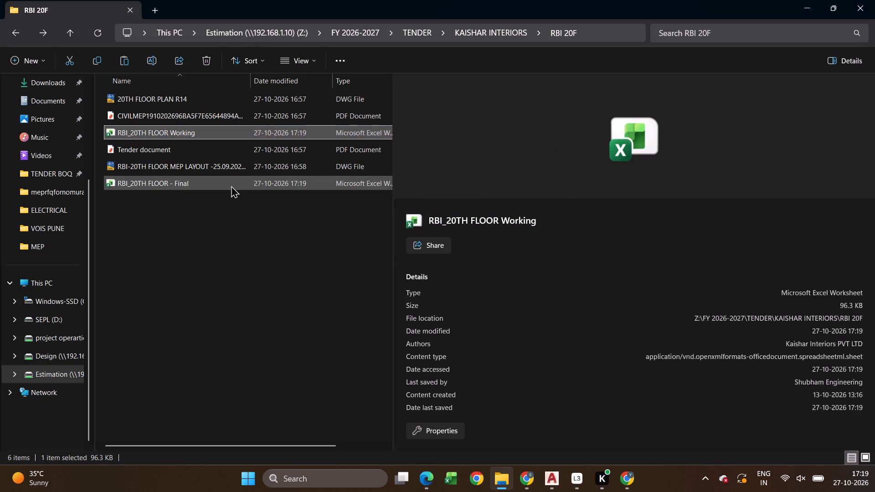
# Open the "RBI_20TH FLOOR - Final" workbook in Excel.
pyautogui.doubleClick(231, 185)
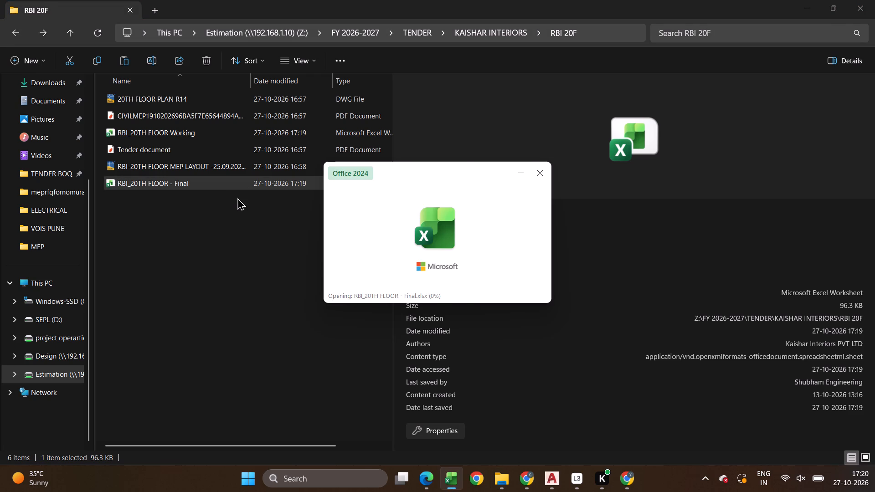
pyautogui.click(474, 48)
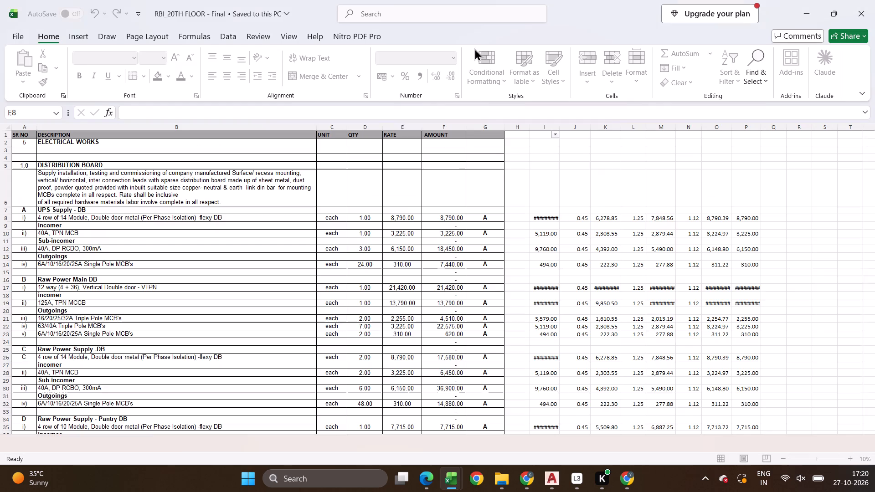
# Copy the Electrical sheet's rates in E8:E135 of the Final workbook and paste them back in place.
pyautogui.hotkey('ctrl', 'shift', 'Down')
pyautogui.hotkey('ctrl', 'shift', 'Down')
pyautogui.hotkey('ctrl', 'shift', 'Down')
pyautogui.hotkey('ctrl', 'shift', 'Down')
pyautogui.hotkey('ctrl', 'shift', 'Down')
pyautogui.hotkey('ctrl', 'shift', 'Down')
pyautogui.hotkey('ctrl', 'shift', 'Down')
pyautogui.hotkey('ctrl', 'shift', 'Down')
pyautogui.hotkey('ctrl', 'shift', 'Down')
pyautogui.hotkey('ctrl', 'shift', 'Down')
pyautogui.hotkey('ctrl', 'shift', 'Down')
pyautogui.hotkey('ctrl', 'shift', 'Down')
pyautogui.hotkey('ctrl', 'shift', 'Down')
pyautogui.hotkey('ctrl', 'shift', 'Down')
pyautogui.hotkey('ctrl', 'shift', 'Down')
pyautogui.hotkey('ctrl', 'shift', 'Down')
pyautogui.hotkey('ctrl', 'shift', 'Down')
pyautogui.hotkey('ctrl', 'shift', 'Down')
pyautogui.hotkey('ctrl', 'shift', 'Down')
pyautogui.hotkey('ctrl', 'shift', 'Down')
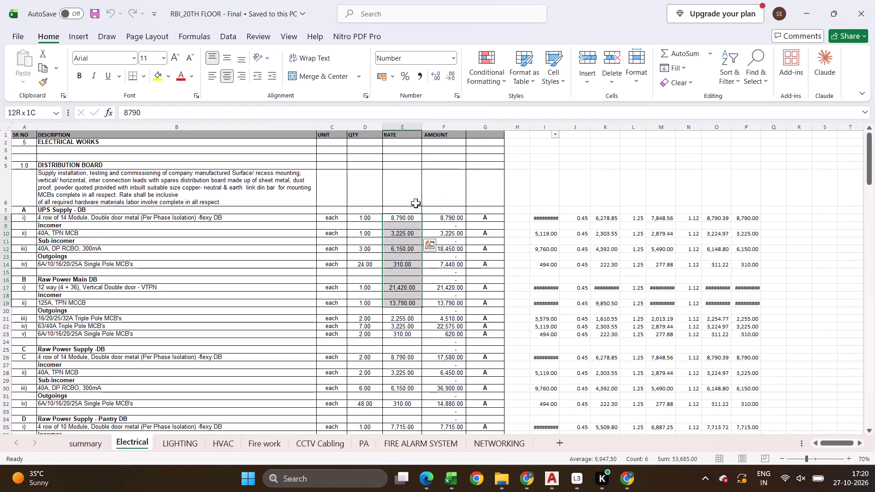
pyautogui.hotkey('ctrl', 'shift', 'Down')
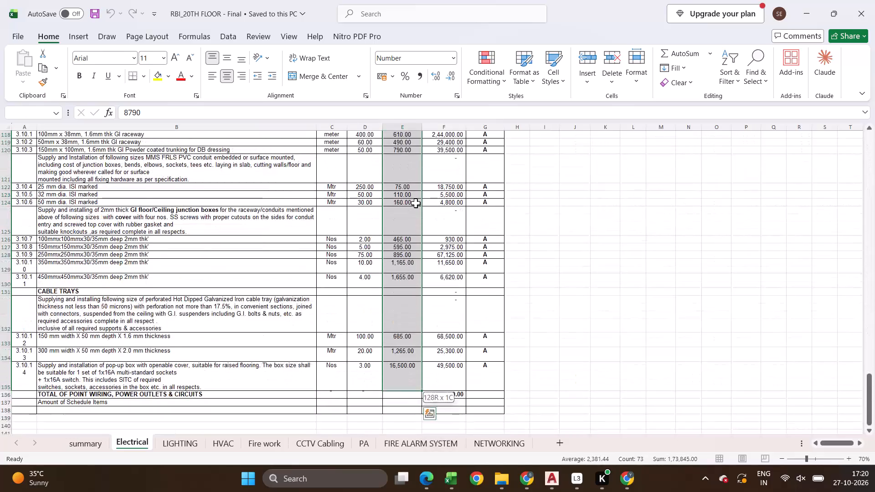
pyautogui.hotkey('ctrl', 'shift', 'Up')
pyautogui.hotkey('ctrl', 'c')
pyautogui.hotkey('ctrl', 'v')
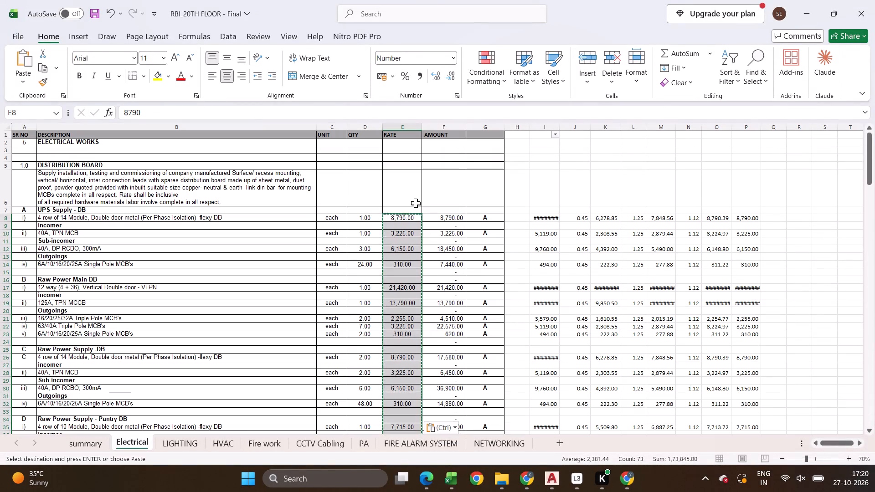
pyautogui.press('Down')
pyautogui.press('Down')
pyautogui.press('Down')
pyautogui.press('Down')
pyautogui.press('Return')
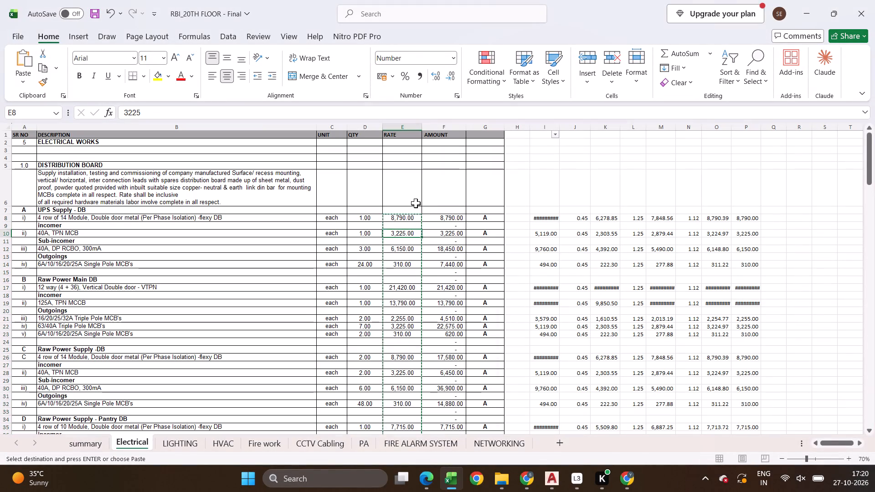
# Delete the rate build-up working columns from column I onward on the Electrical sheet.
pyautogui.click(540, 132)
pyautogui.click(541, 128)
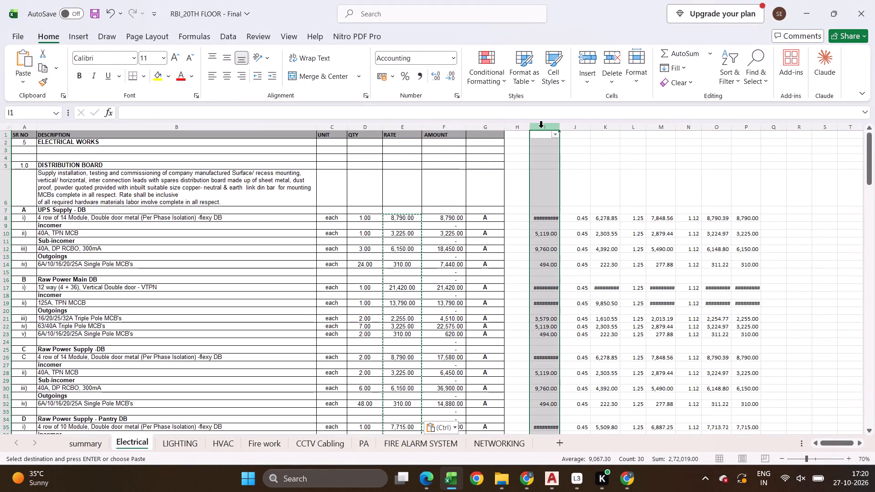
pyautogui.hotkey('ctrl', 'shift', 'Right')
pyautogui.hotkey('ctrl', '-')
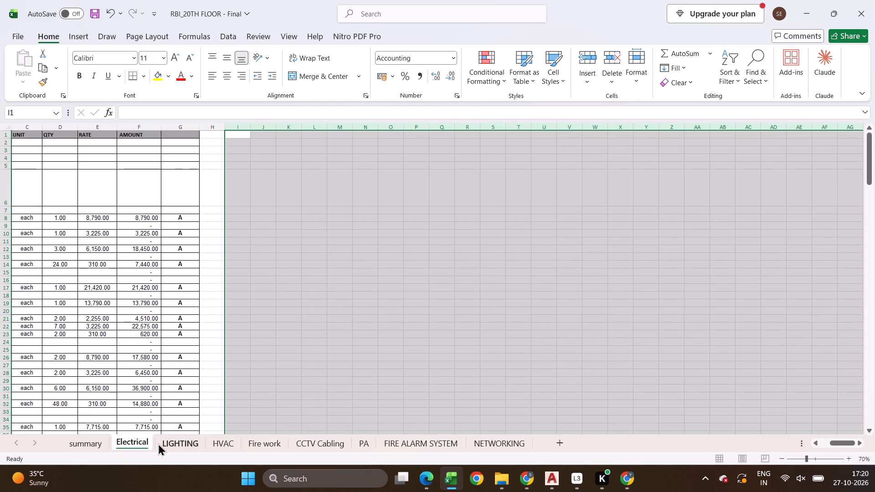
# On the LIGHTING sheet, select columns A to G from the SR NO header row down past the TOTAL LIGHTING FIXTURE row.
pyautogui.click(162, 441)
pyautogui.moveTo(416, 311); pyautogui.dragTo(392, 201, button='middle')
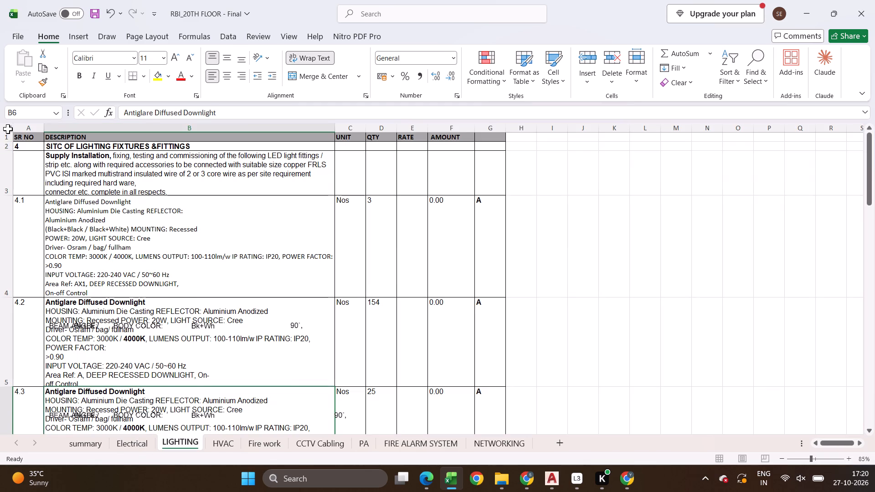
pyautogui.scroll(4, 98, 266)
pyautogui.moveTo(21, 138); pyautogui.dragTo(32, 143)
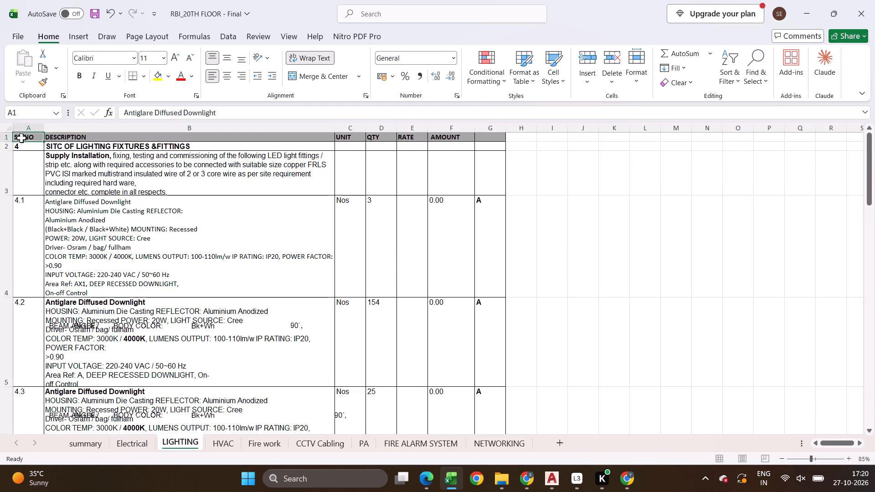
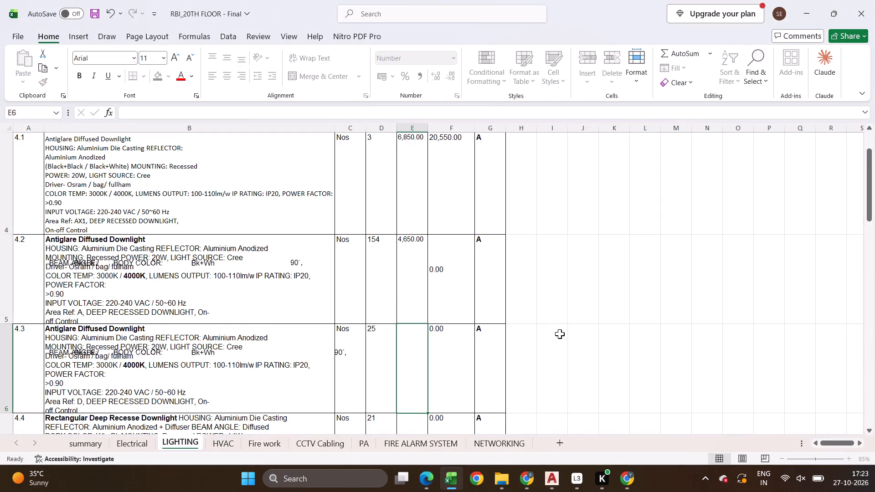
# Using the ChatGPT lighting estimate as reference, enter LIGHTING sheet rates of 4650 for item 4.3 and 4450 for item 4.4.
pyautogui.hotkey('alt', 'Tab')
pyautogui.hotkey('alt', 'Tab')
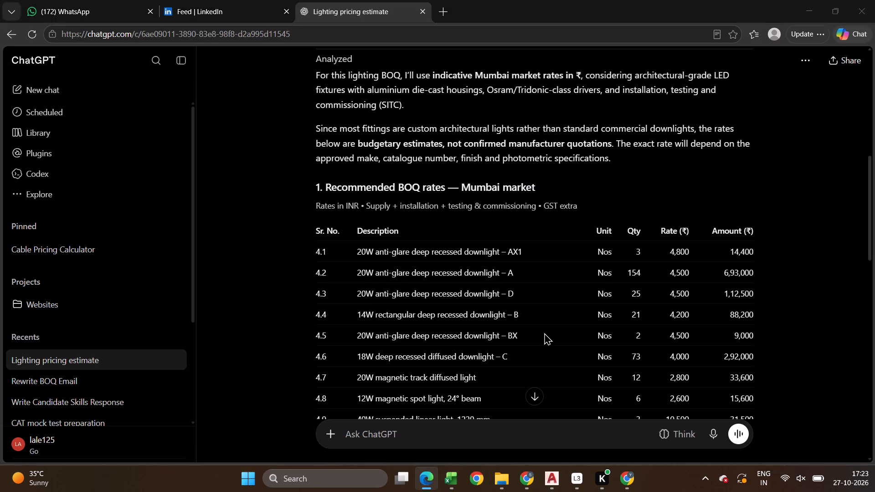
pyautogui.hotkey('alt', 'Tab')
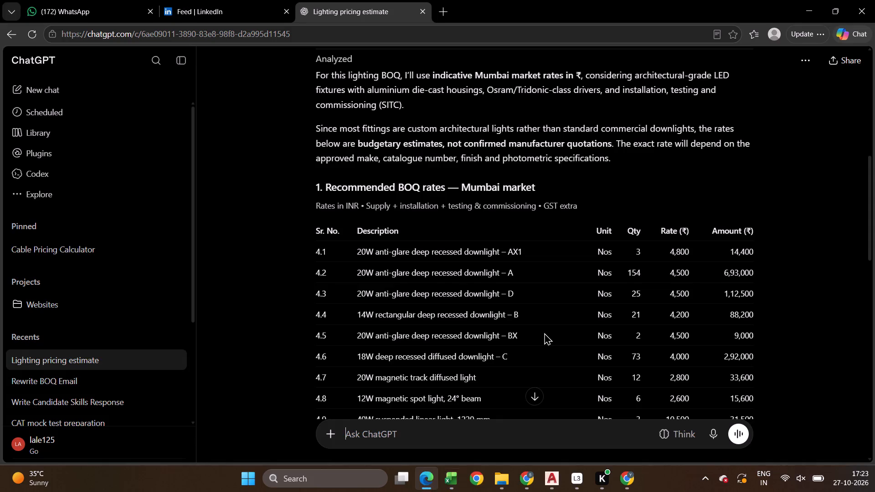
pyautogui.hotkey('alt', 'Tab')
pyautogui.write('4650')
pyautogui.press('Return')
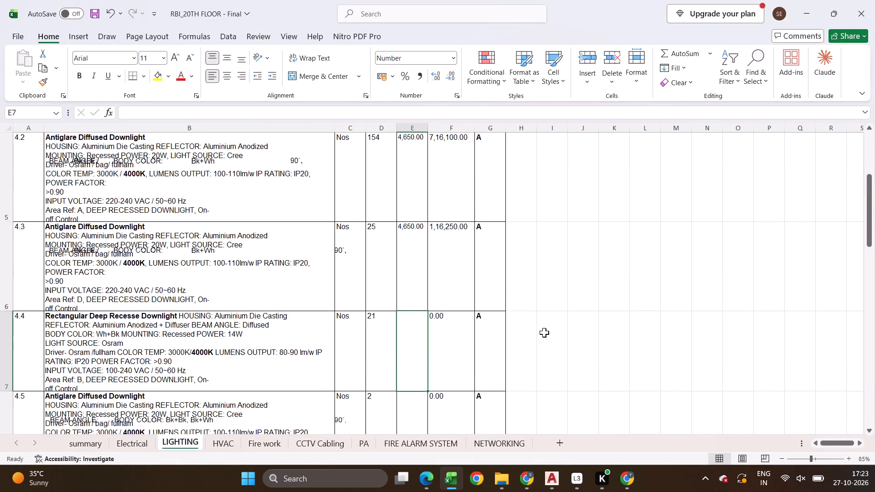
pyautogui.hotkey('alt', 'Tab')
pyautogui.hotkey('alt', 'Tab')
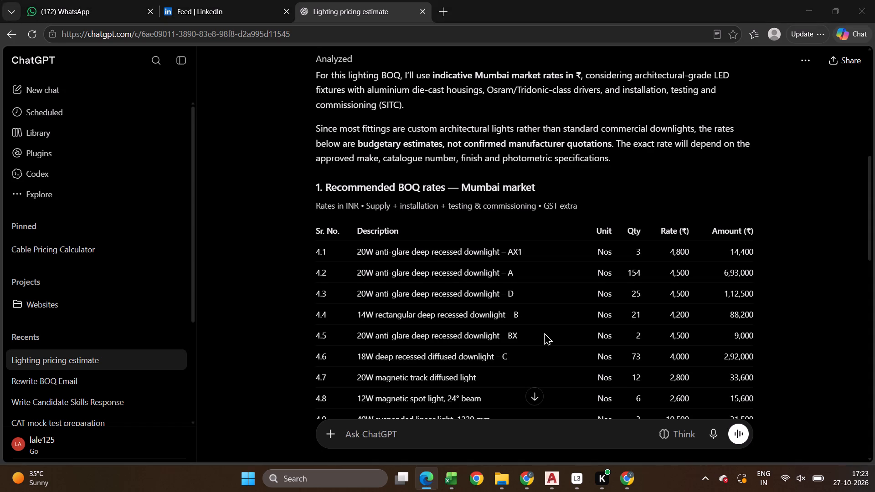
pyautogui.write('4450')
pyautogui.press('Return')
# Check the ChatGPT estimate for item 4.5 and set the antiglare downlight's rate in the LIGHTING sheet to 4650.
pyautogui.hotkey('alt', 'Tab')
pyautogui.hotkey('alt', 'Tab')
pyautogui.write('4950')
pyautogui.press('Return')
pyautogui.press('Up')
pyautogui.write('4600')
pyautogui.press('Return')
pyautogui.press('Up')
pyautogui.write('4650')
pyautogui.press('Return')
# Compare item 4.6 with the ChatGPT estimate and enter a rate of 4450 for the deep recessed diffused downlight.
pyautogui.hotkey('alt', 'Tab')
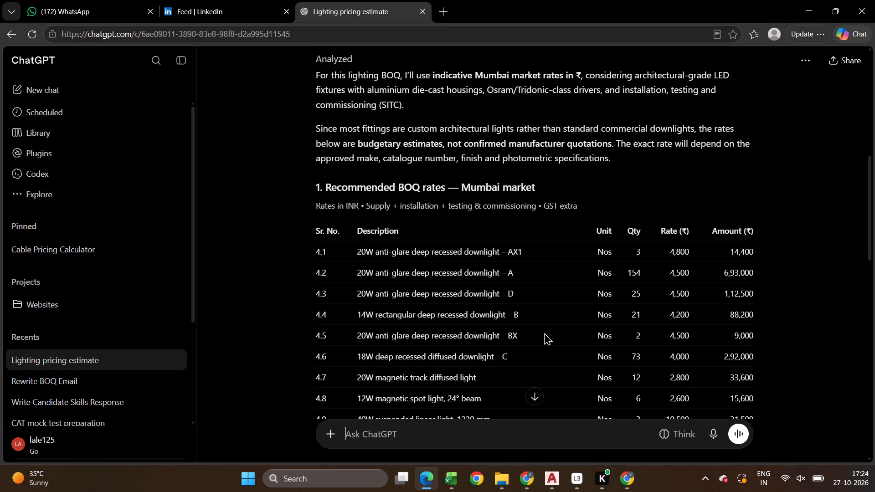
pyautogui.hotkey('alt', 'Tab')
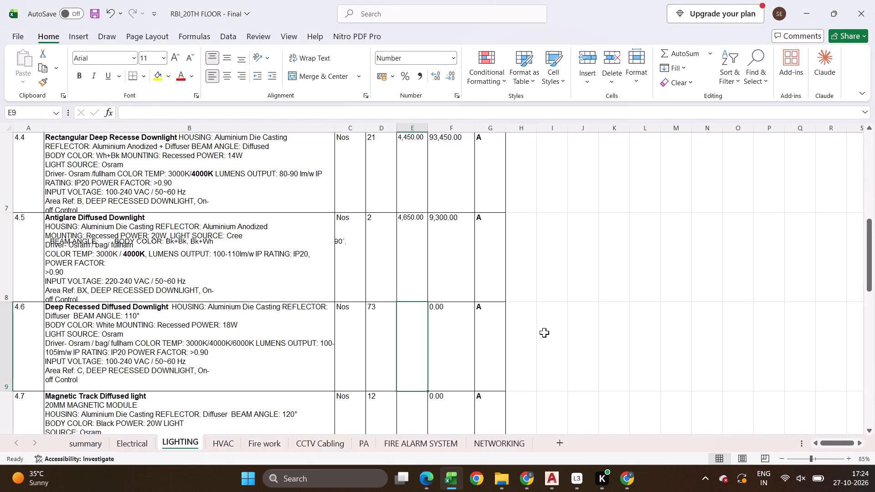
pyautogui.hotkey('alt', 'Tab')
pyautogui.hotkey('alt', 'Tab')
pyautogui.hotkey('alt', 'Tab')
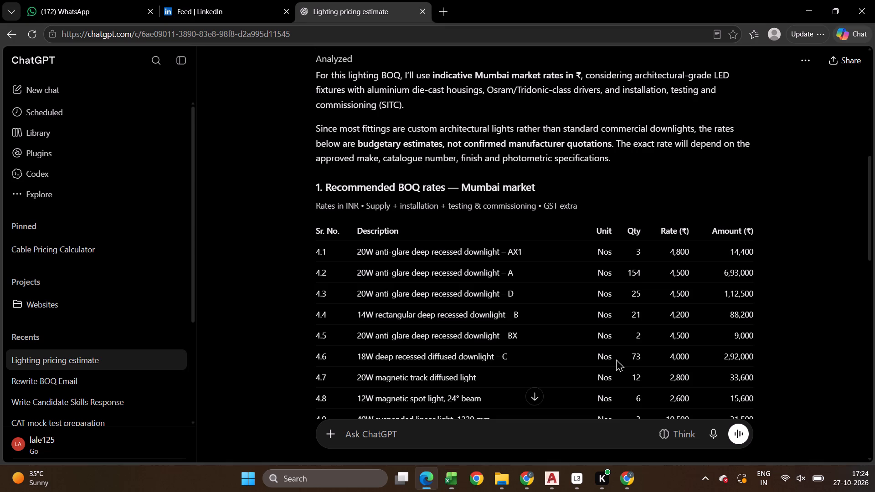
pyautogui.hotkey('alt', 'Tab')
pyautogui.write('4450')
pyautogui.press('Return')
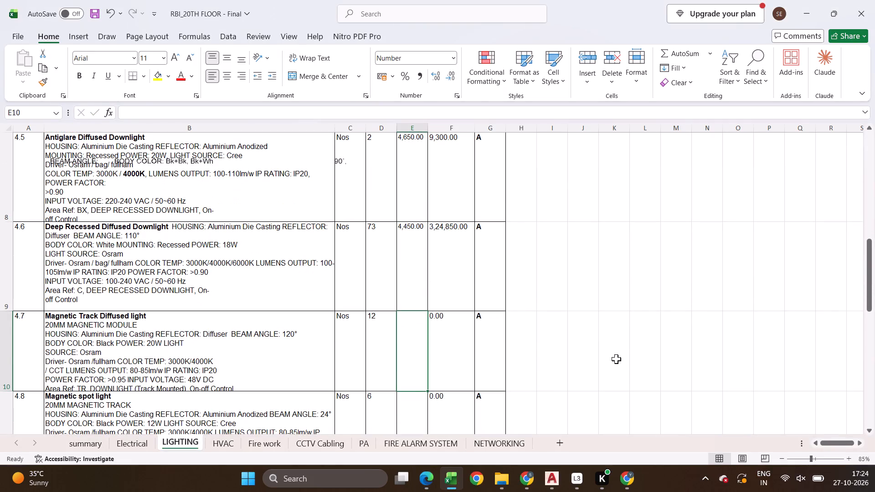
# Referring to the ChatGPT estimate, enter rates of 3265 for item 4.7 magnetic track light and 2250 for item 4.8 magnetic spot light.
pyautogui.hotkey('alt', 'Tab')
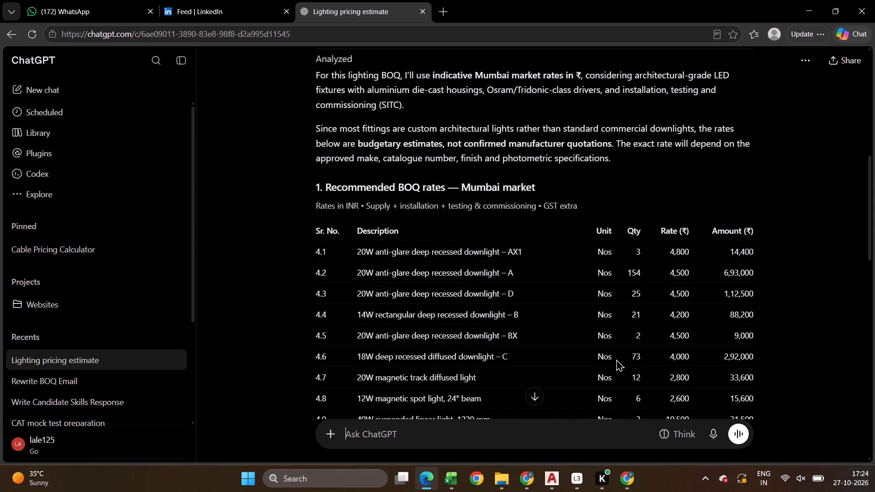
pyautogui.hotkey('alt', 'Tab')
pyautogui.write('3265')
pyautogui.press('Return')
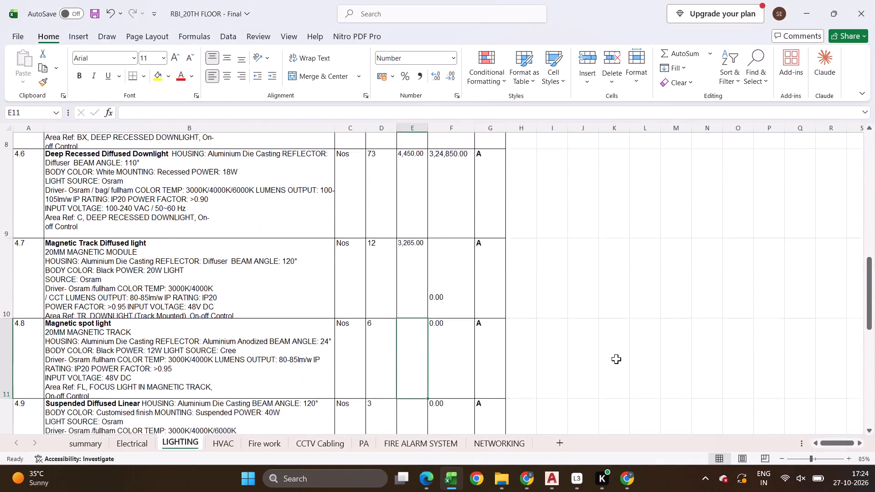
pyautogui.hotkey('alt', 'Tab')
pyautogui.hotkey('alt', 'Tab')
pyautogui.write('2250')
pyautogui.press('Return')
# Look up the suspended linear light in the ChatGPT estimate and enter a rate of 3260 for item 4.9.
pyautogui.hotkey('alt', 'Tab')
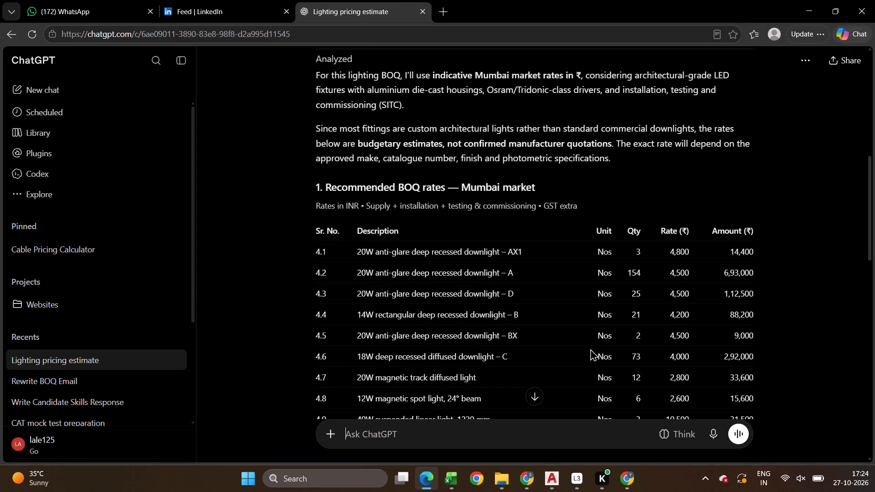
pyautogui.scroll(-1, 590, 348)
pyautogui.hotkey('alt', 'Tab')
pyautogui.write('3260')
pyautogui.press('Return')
# Recheck the ChatGPT estimate and set the item 4.9 suspended diffused linear rate to 16500.
pyautogui.hotkey('alt', 'Tab')
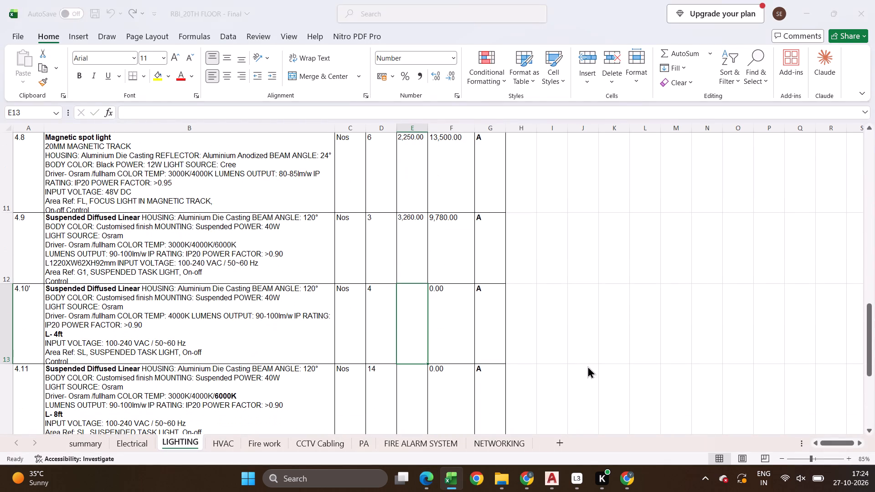
pyautogui.hotkey('alt', 'Tab')
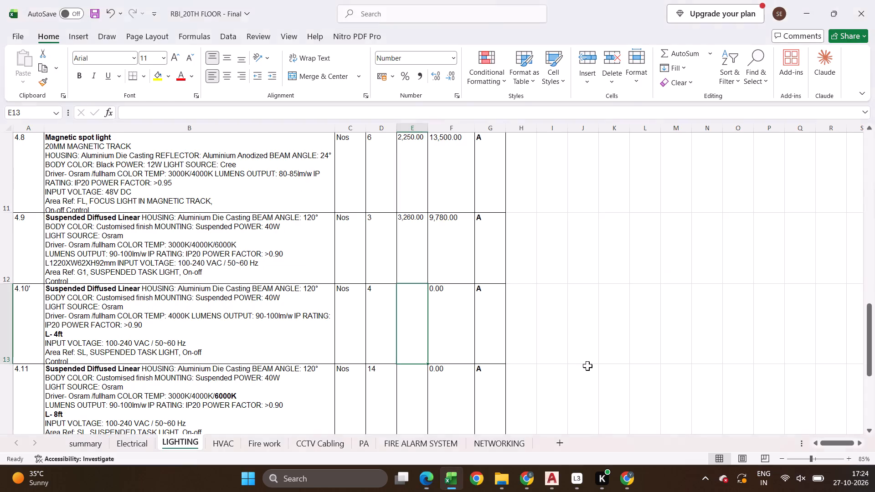
pyautogui.hotkey('alt', 'Tab')
pyautogui.hotkey('alt', 'Tab')
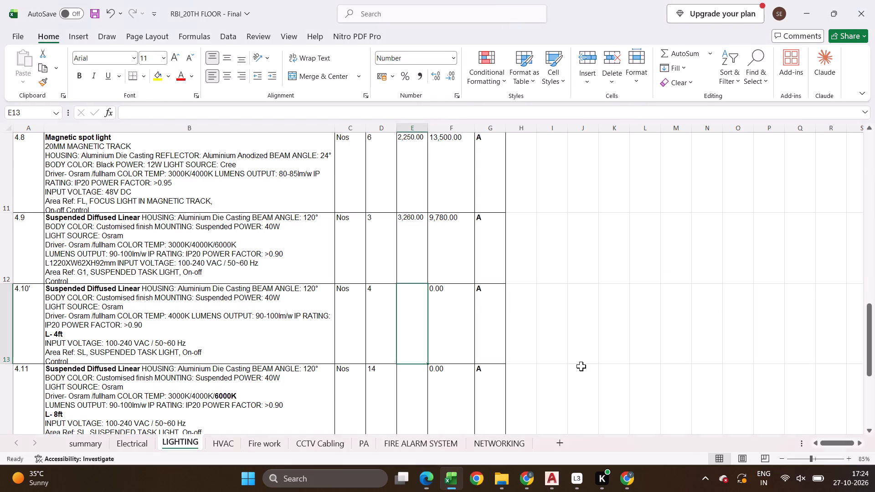
pyautogui.press('Up')
pyautogui.hotkey('alt', 'Tab')
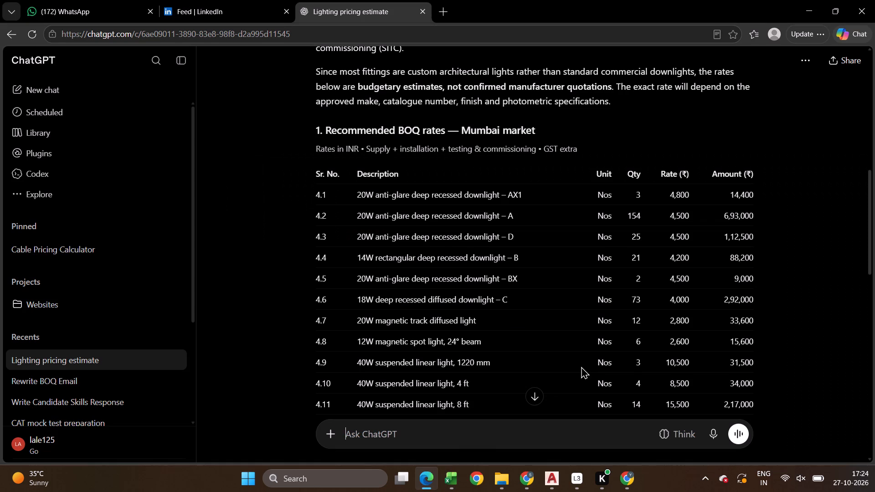
pyautogui.hotkey('alt', 'Tab')
pyautogui.write('16500')
pyautogui.press('Return')
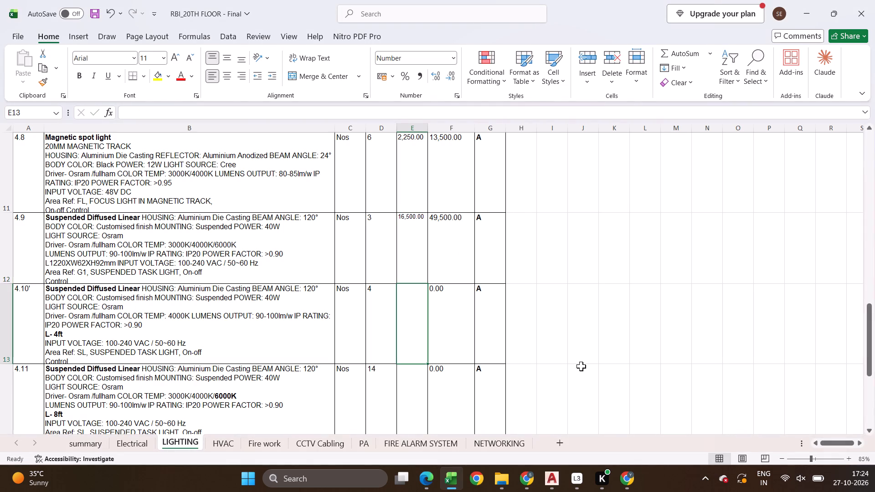
# Referring to the ChatGPT estimate, enter suspended linear rates of 11650 for item 4.10 (4 ft) and 19885 for item 4.11 (8 ft).
pyautogui.hotkey('alt', 'Tab')
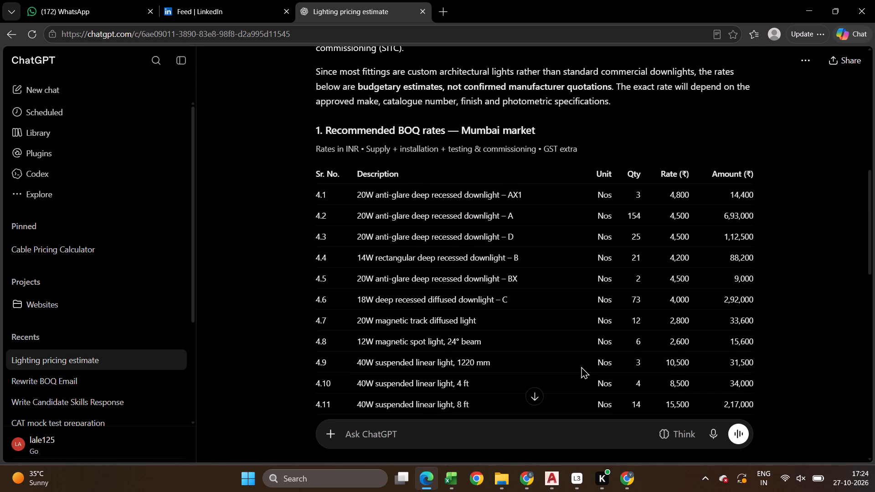
pyautogui.hotkey('alt', 'Tab')
pyautogui.write('11650')
pyautogui.press('Return')
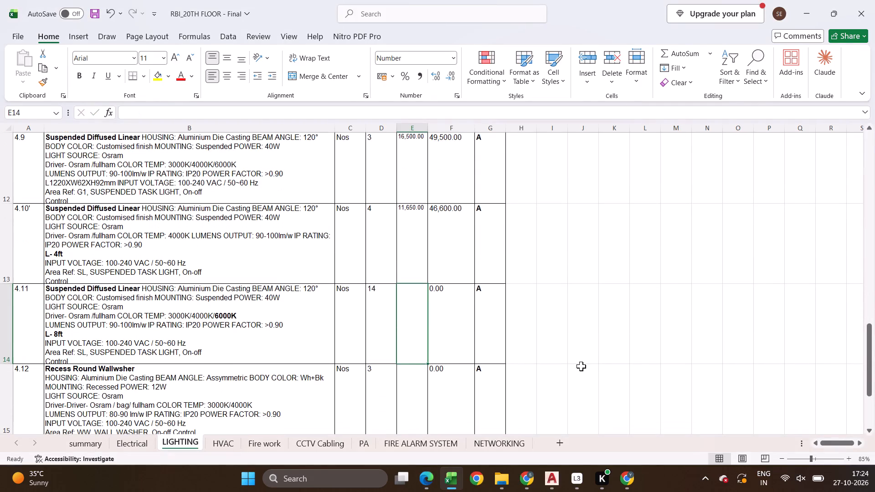
pyautogui.hotkey('alt', 'Tab')
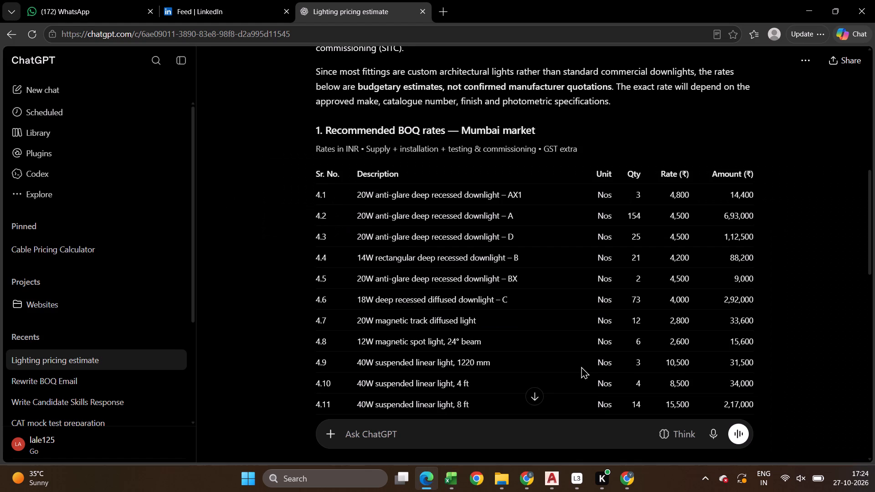
pyautogui.hotkey('alt', 'Tab')
pyautogui.write('19885')
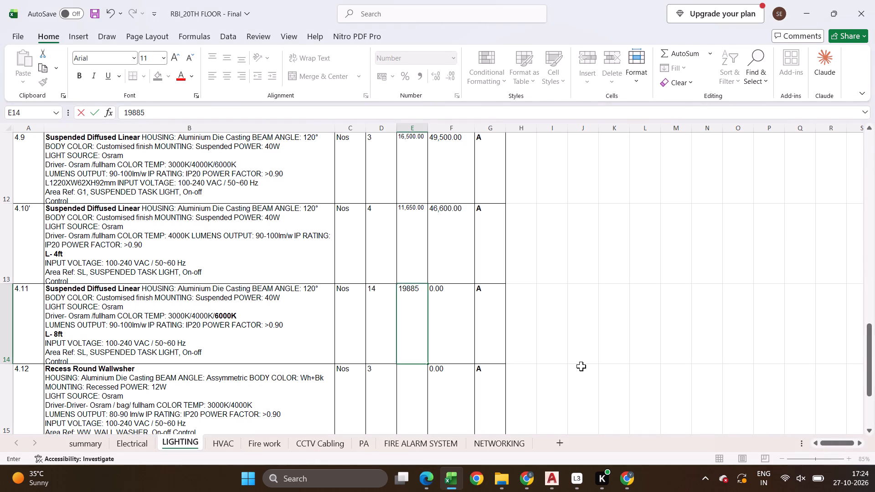
pyautogui.press('Return')
pyautogui.hotkey('alt', 'Tab')
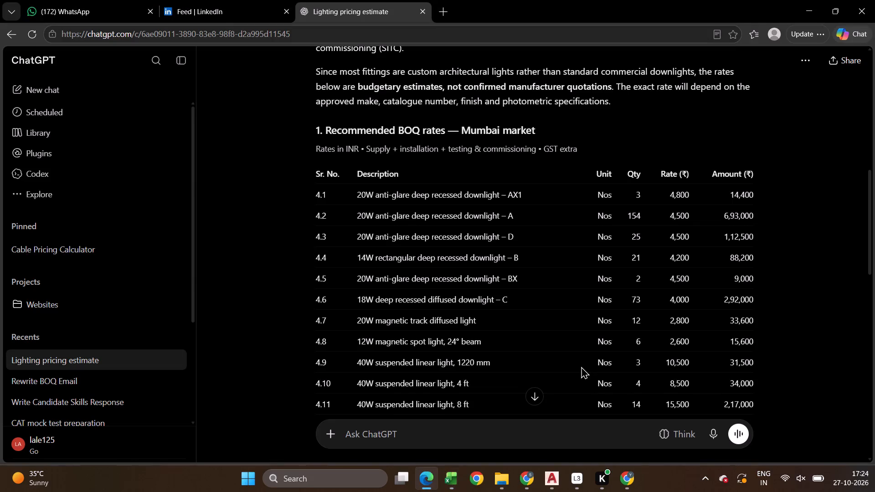
pyautogui.scroll(-1, 558, 363)
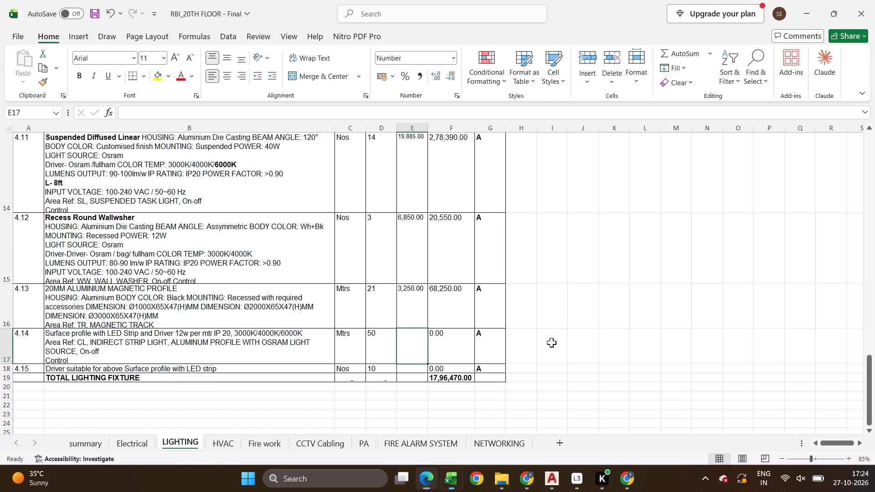
pyautogui.write('2265')
pyautogui.press('Return')
pyautogui.hotkey('alt', 'Tab')
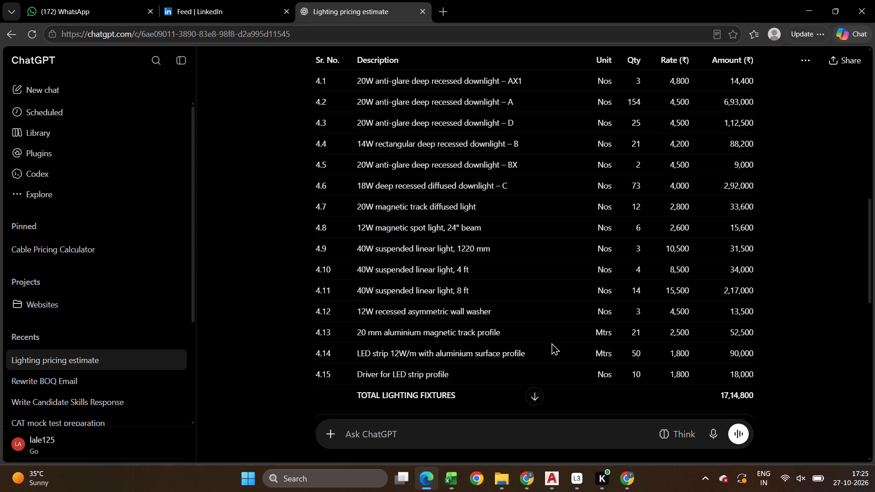
pyautogui.hotkey('alt', 'Tab')
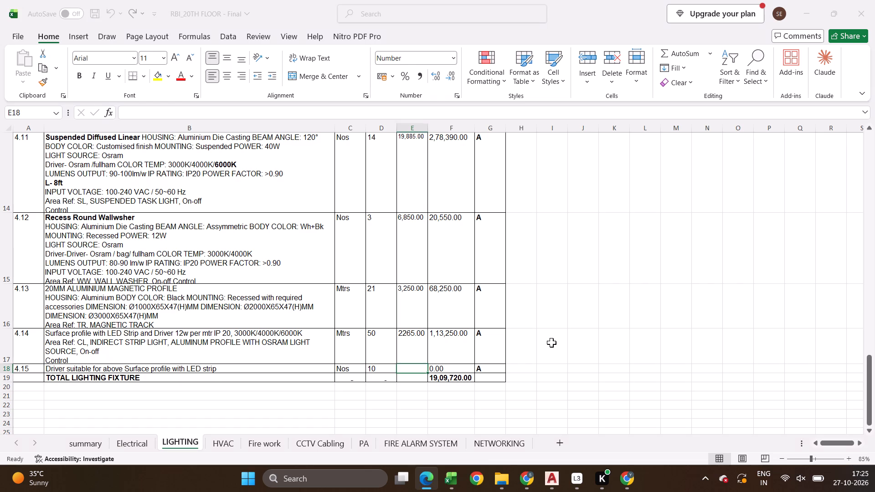
pyautogui.write('2265')
pyautogui.press('Return')
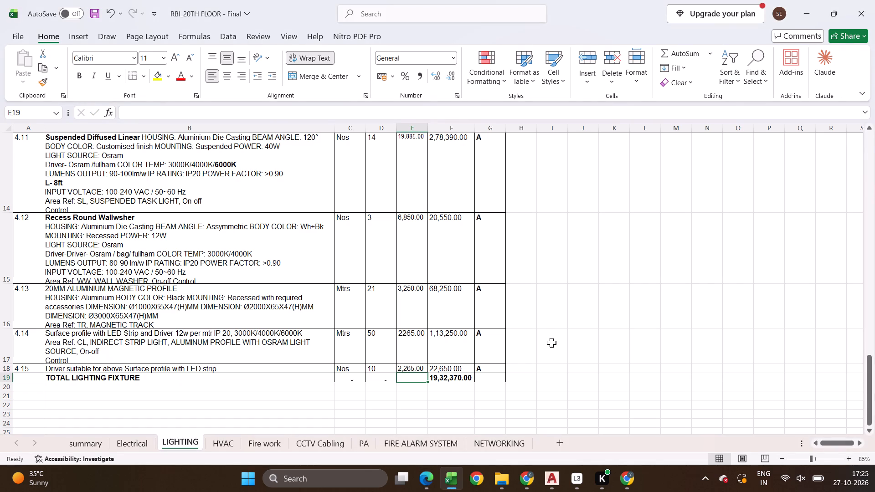
# Save the RBI_20TH FLOOR - Final workbook.
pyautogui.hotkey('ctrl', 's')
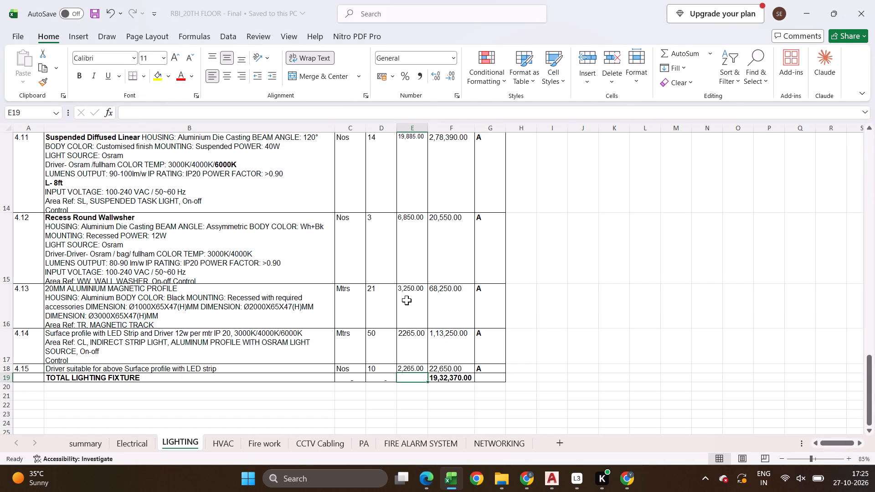
# Set the LIGHTING rates to 2650 for item 4.13 magnetic profile and 1265 for item 4.14 LED strip profile, and save the workbook.
pyautogui.click(407, 300)
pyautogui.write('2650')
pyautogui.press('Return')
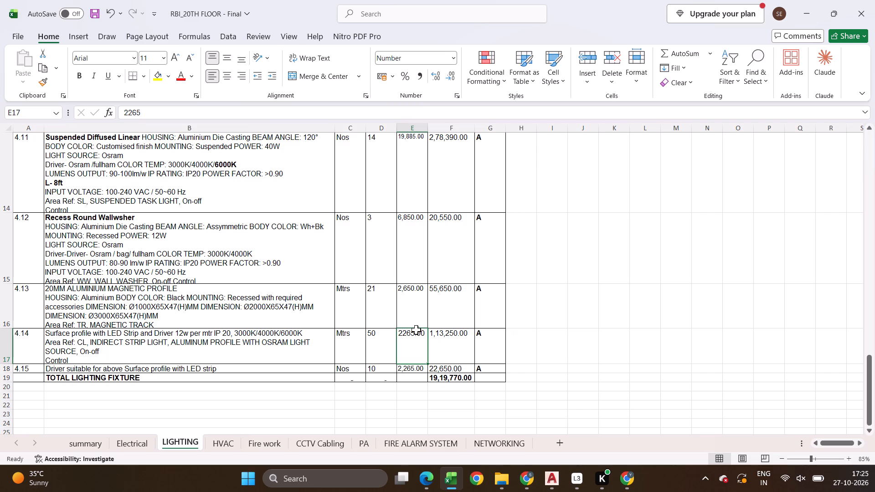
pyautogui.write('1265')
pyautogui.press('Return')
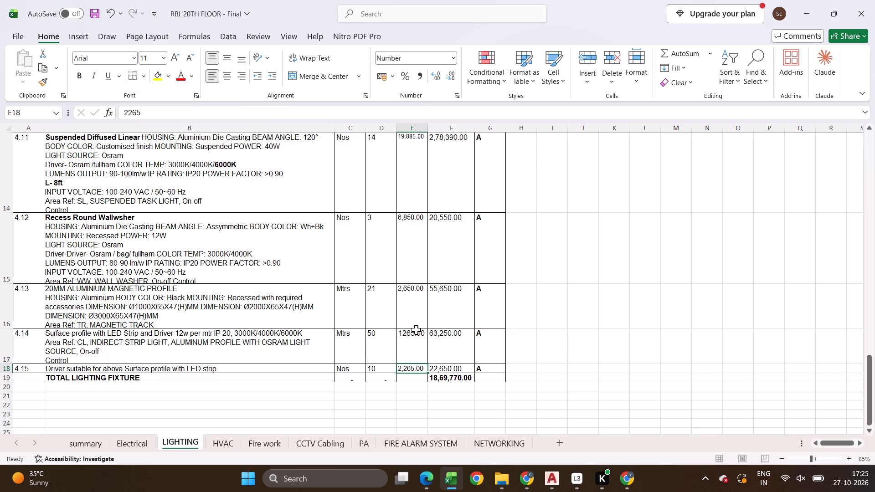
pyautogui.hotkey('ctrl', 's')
# Check the section amounts on the summary sheet and return to the Electrical sheet.
pyautogui.click(89, 447)
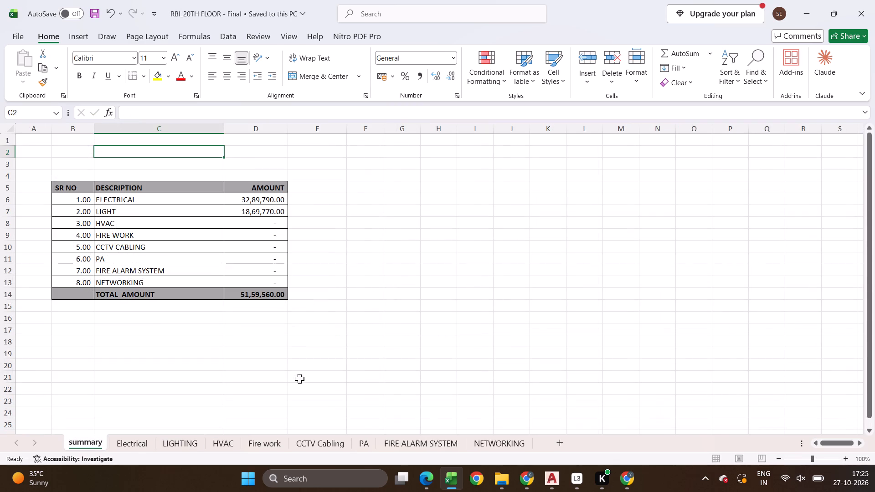
pyautogui.click(129, 447)
pyautogui.click(533, 327)
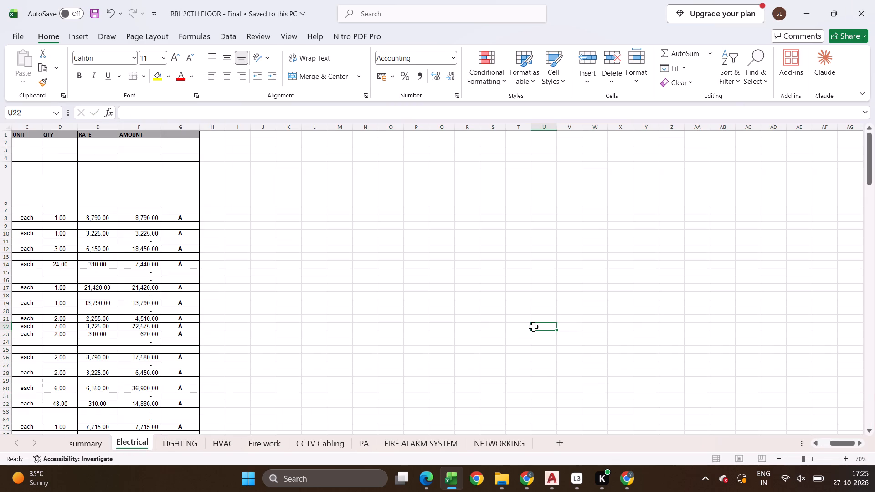